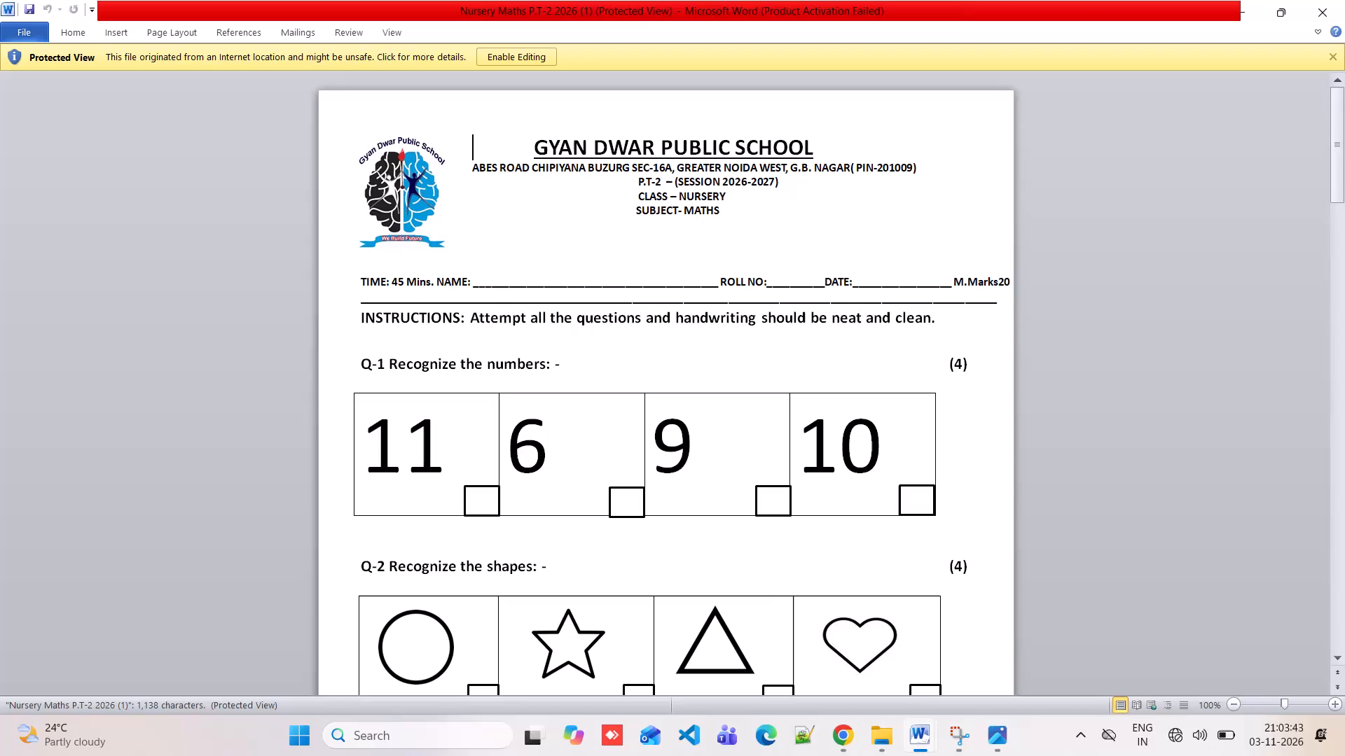
Enable editing for the protected Nursery Maths P.T-2 question paper.
left_click(530, 59)
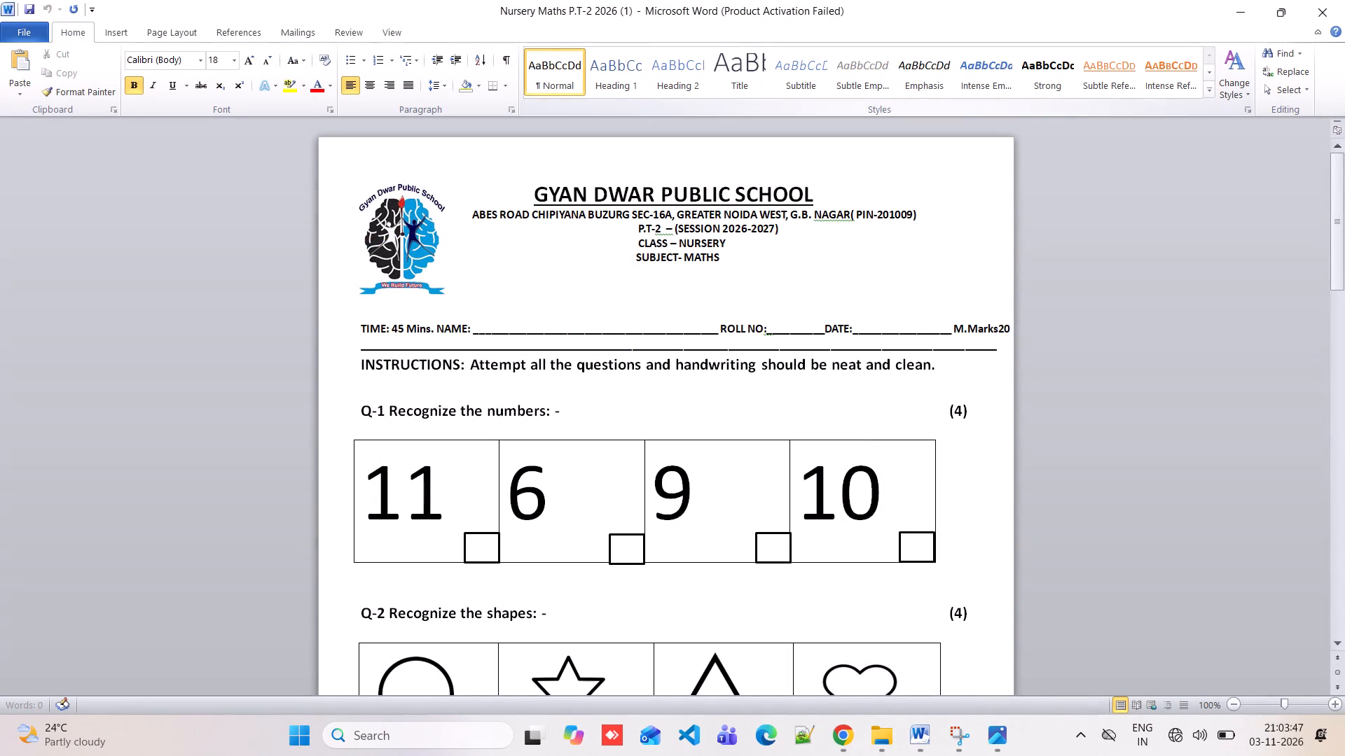
Replace the class name in the question paper's header with L.K.G.
left_click(734, 244)
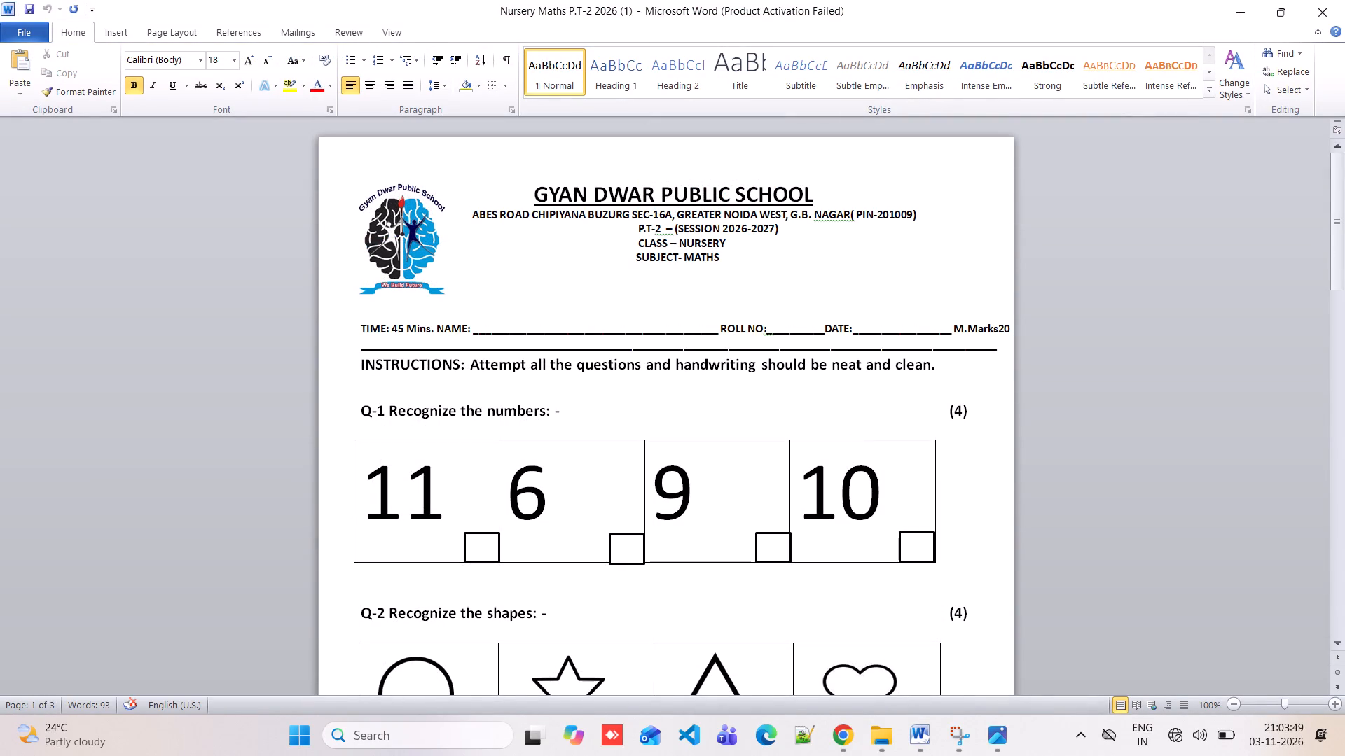
key("BackSpace")
key("BackSpace")
key("BackSpace")
key("BackSpace")
key("BackSpace")
key("BackSpace")
key("BackSpace")
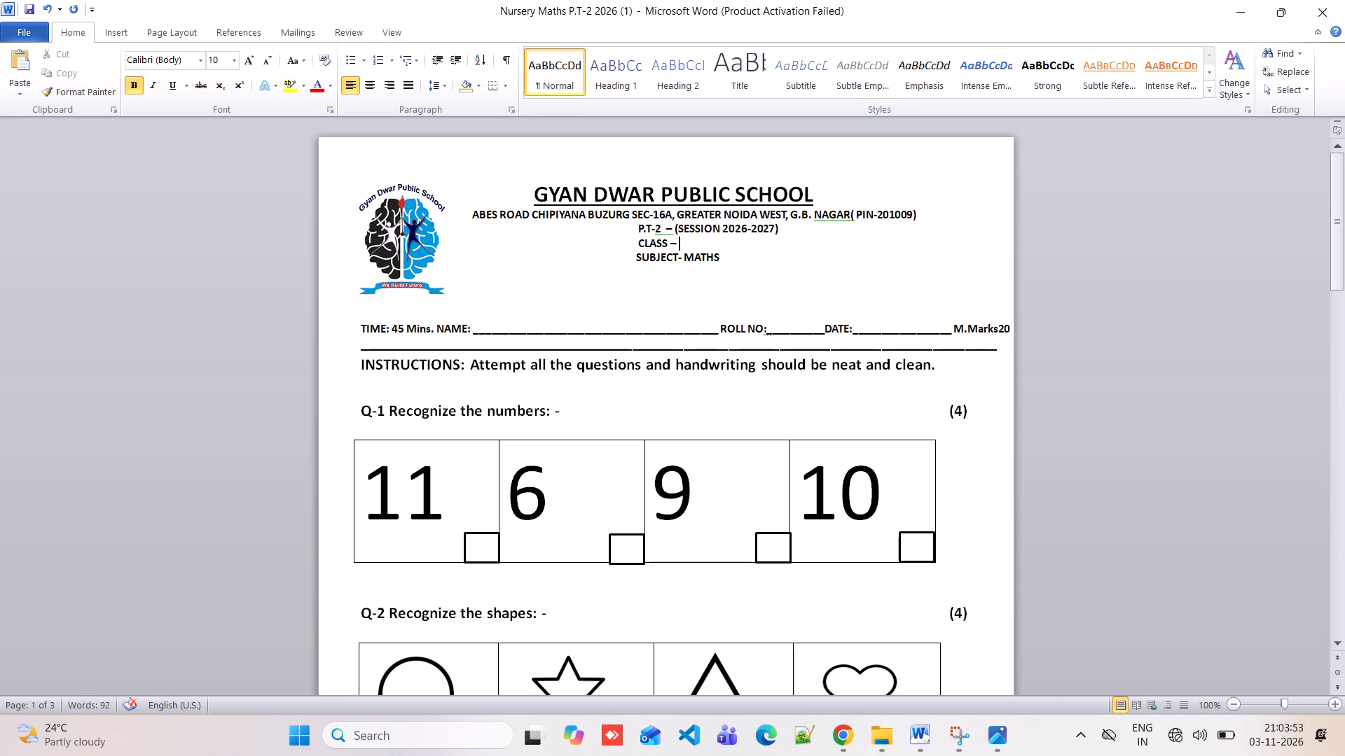
type("L.")
type("K.")
key("g")
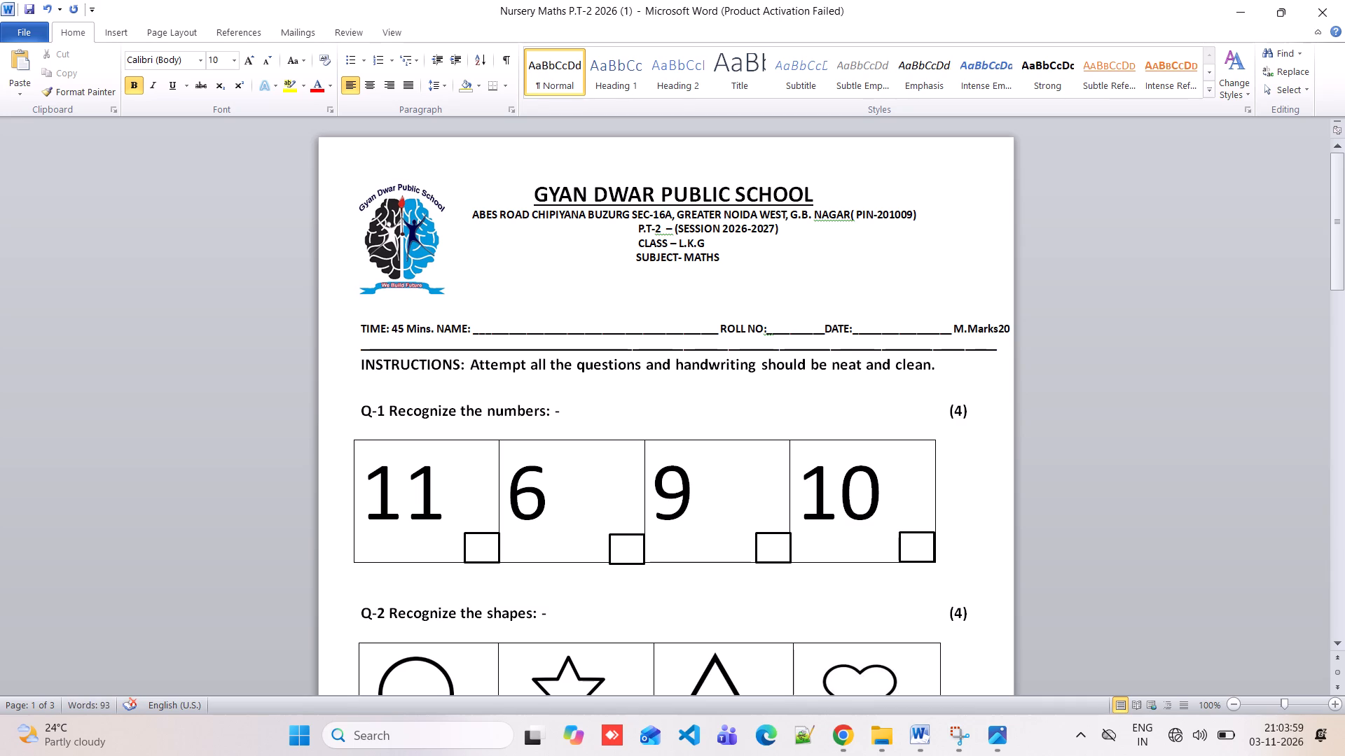
Replace the subject in the question paper's header with HINDI.
left_click(718, 258)
key("BackSpace")
key("BackSpace")
key("BackSpace")
key("BackSpace")
key("BackSpace")
type("HINDI")
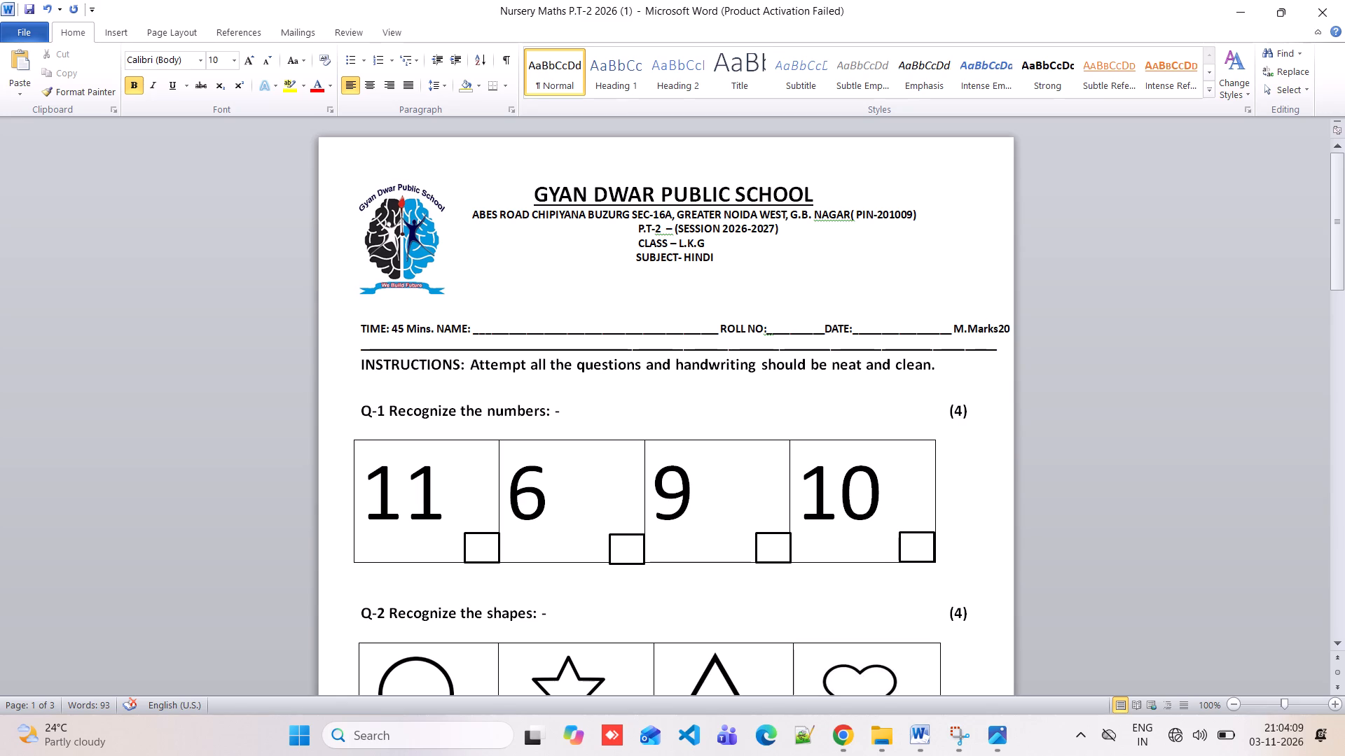
Delete the Q-1 "Recognize the numbers" heading above the number table, including its (4) marks.
scroll(718, 258, "down", 1)
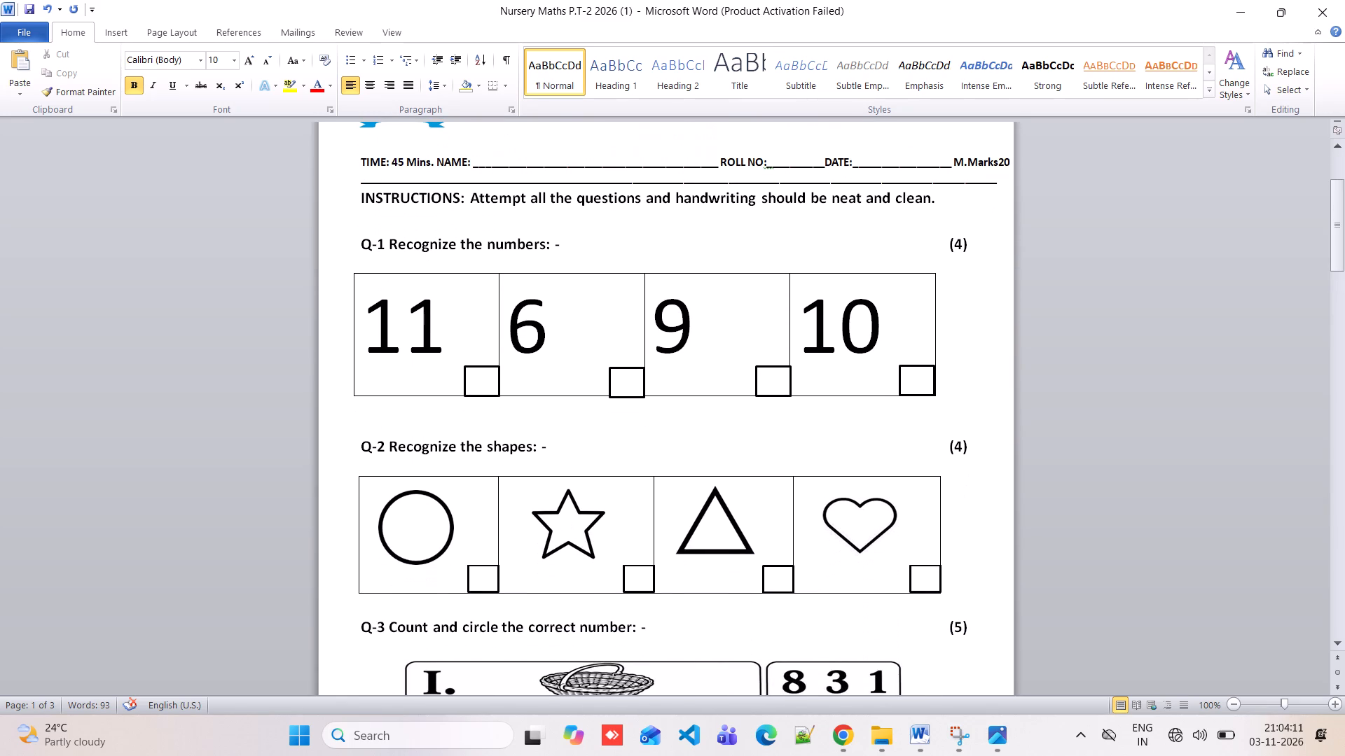
scroll(718, 258, "down", 1)
left_click_drag(364, 244, 518, 247)
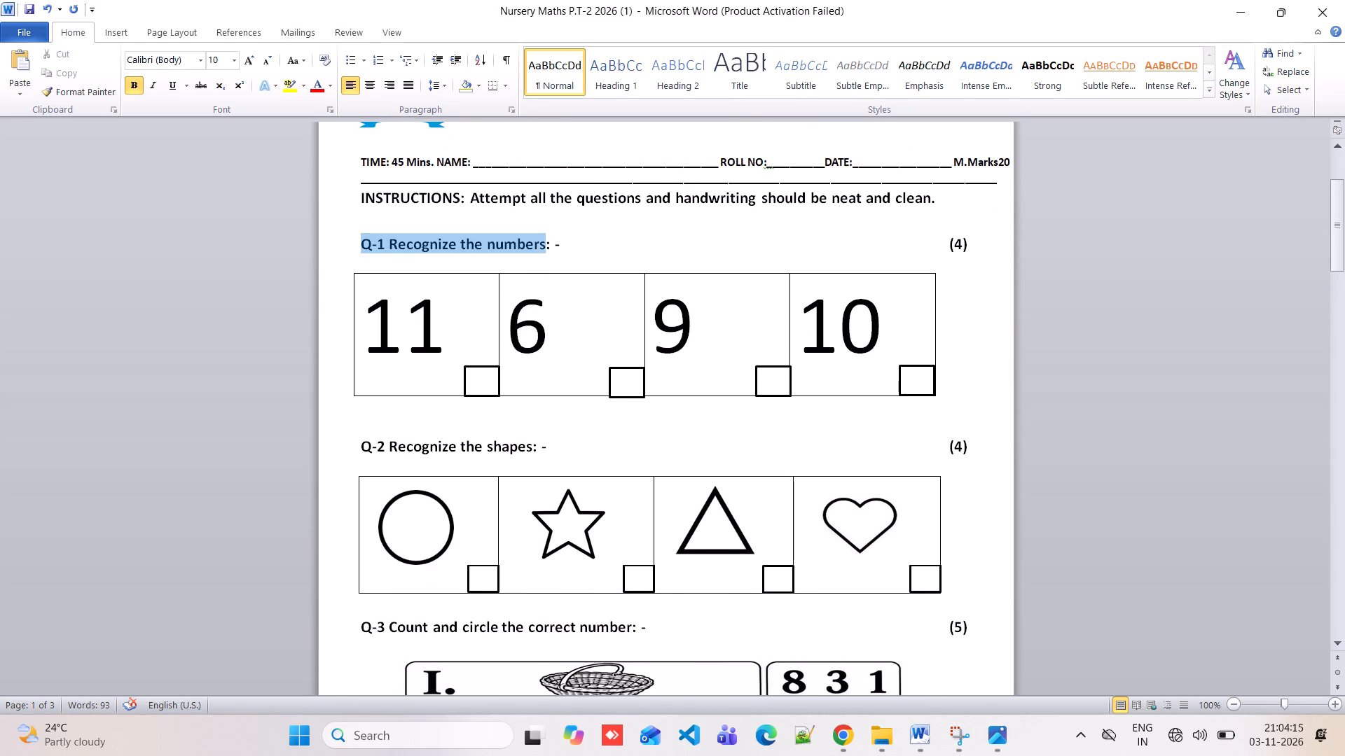
left_click_drag(518, 247, 754, 247)
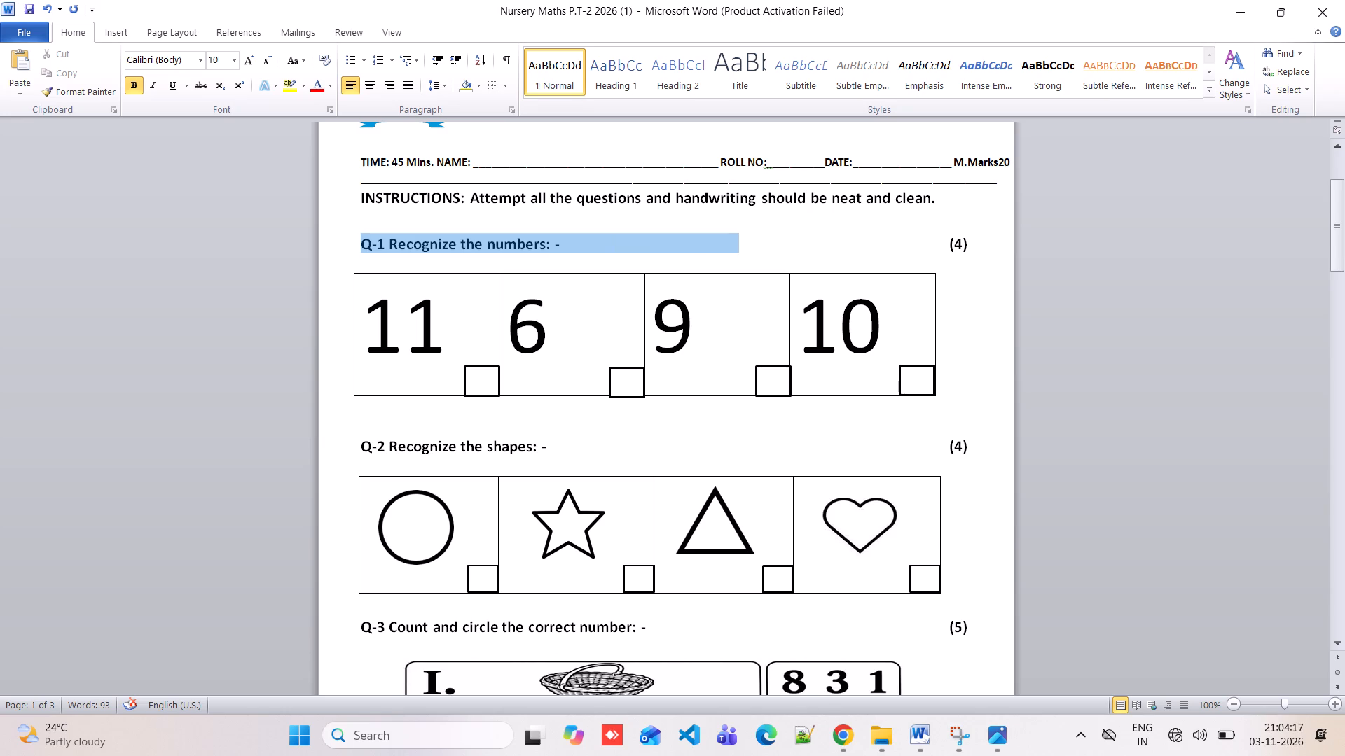
left_click_drag(754, 247, 1016, 251)
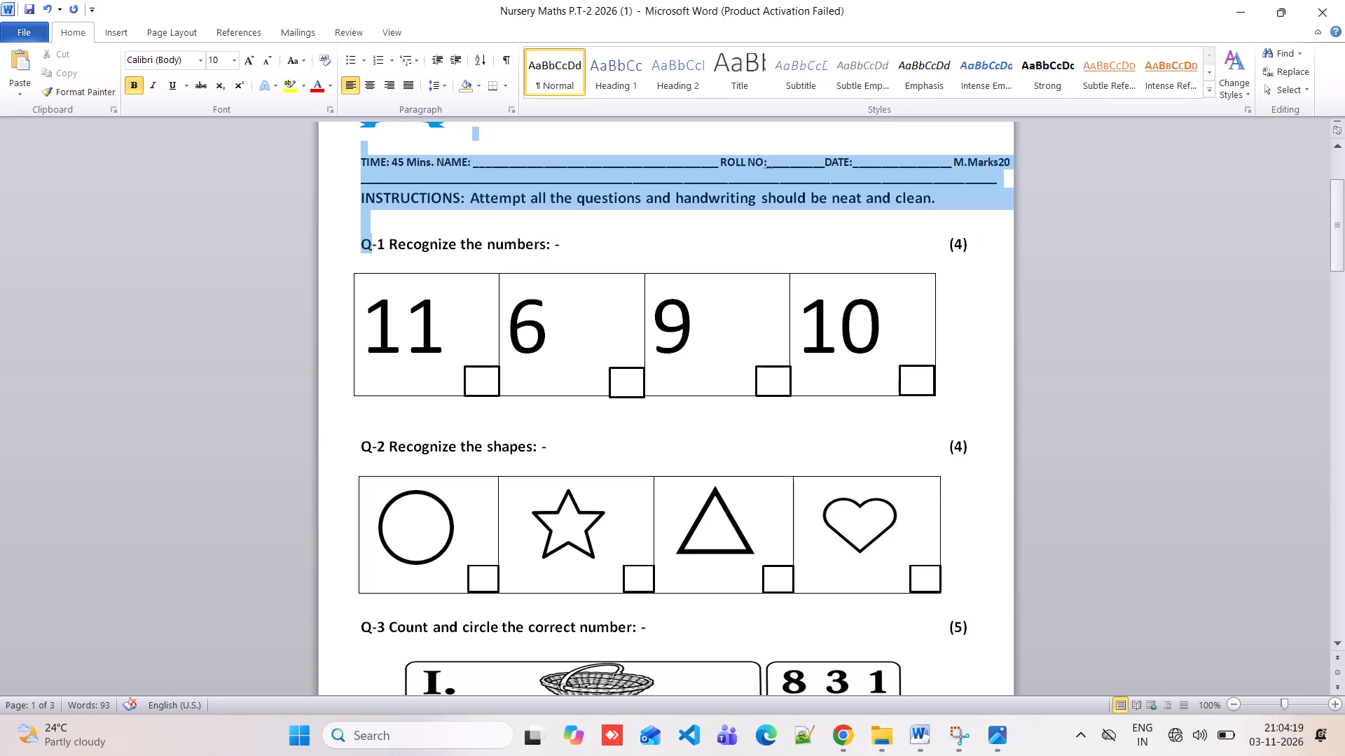
left_click_drag(1016, 251, 1029, 251)
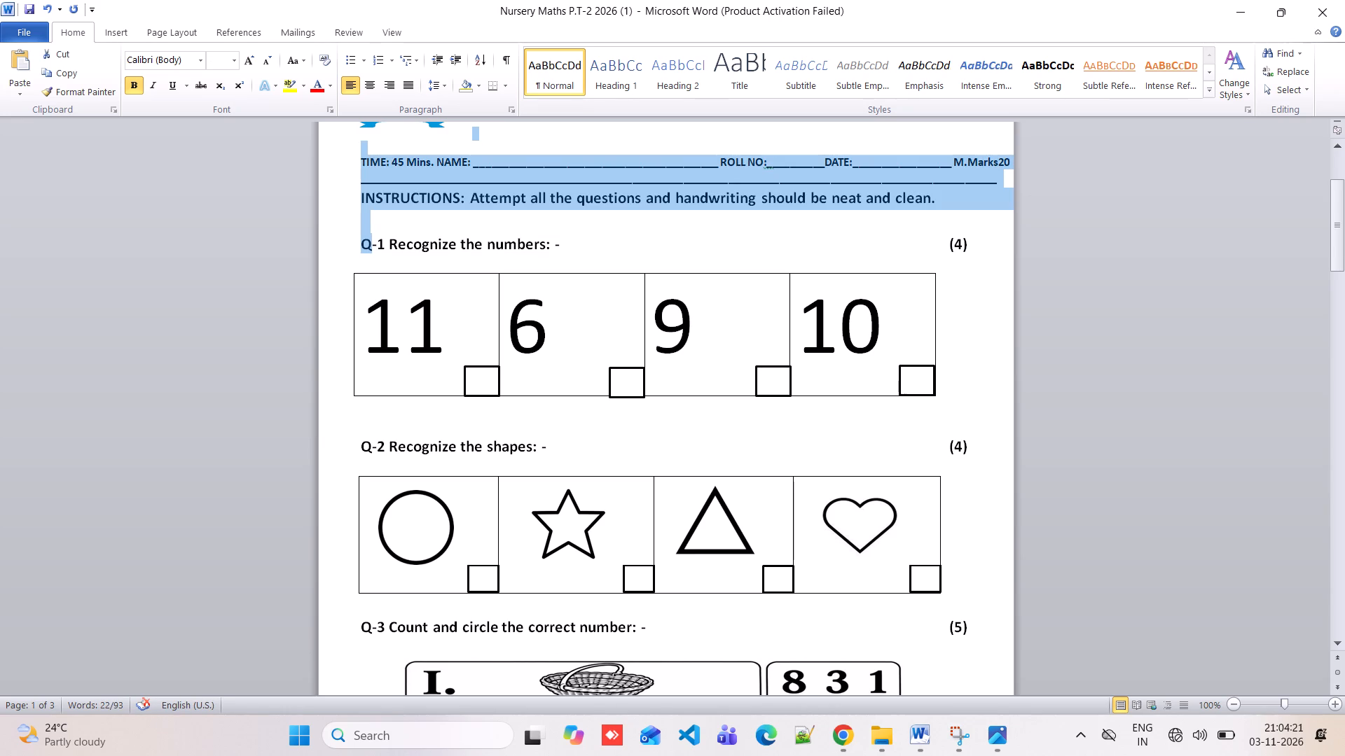
left_click(361, 240)
left_click_drag(361, 240, 580, 248)
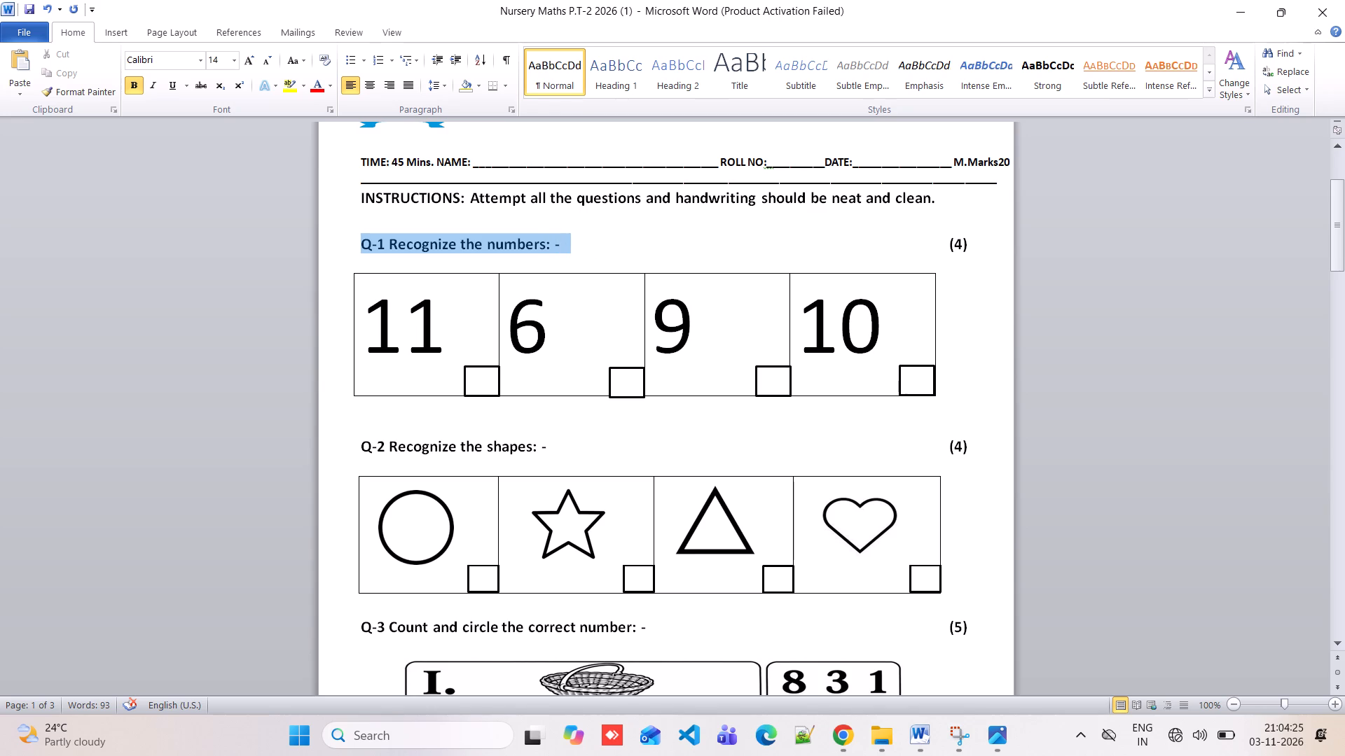
left_click_drag(580, 248, 642, 248)
key("BackSpace")
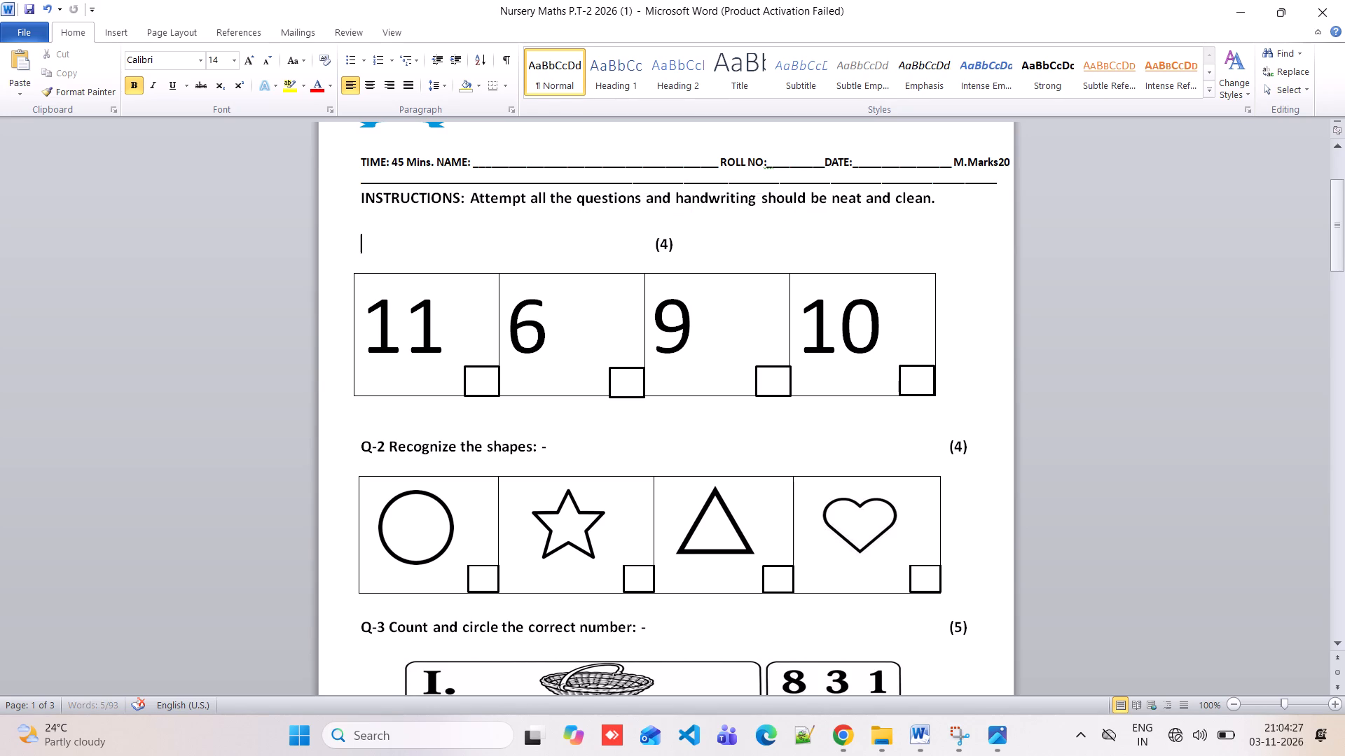
left_click_drag(652, 238, 664, 241)
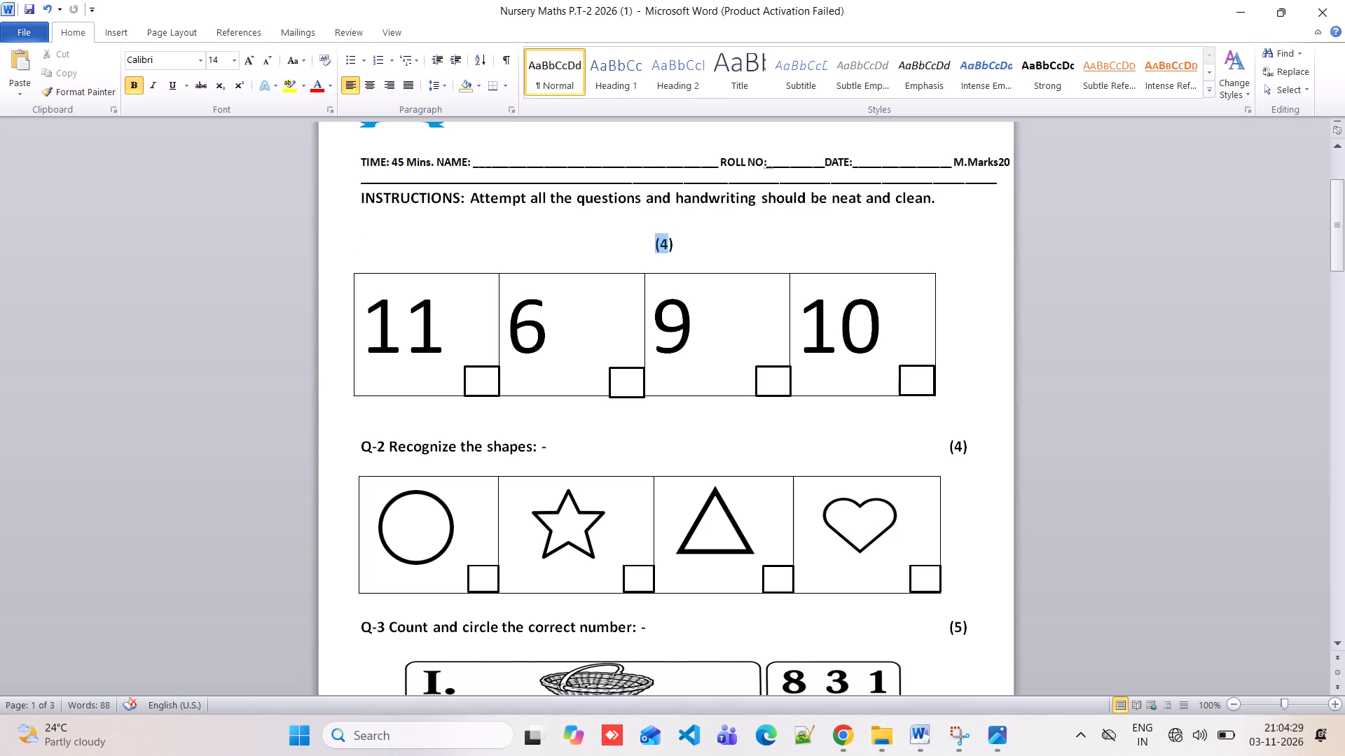
left_click_drag(664, 241, 688, 241)
key("BackSpace")
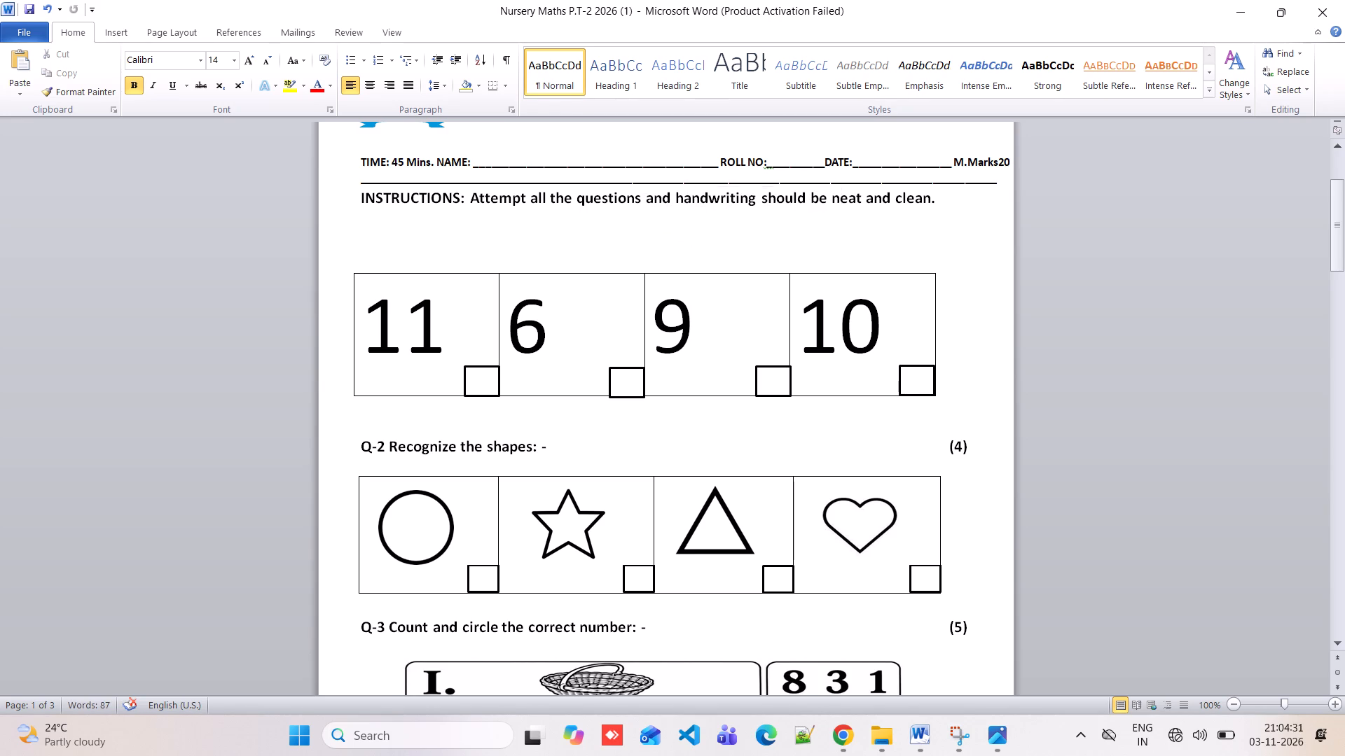
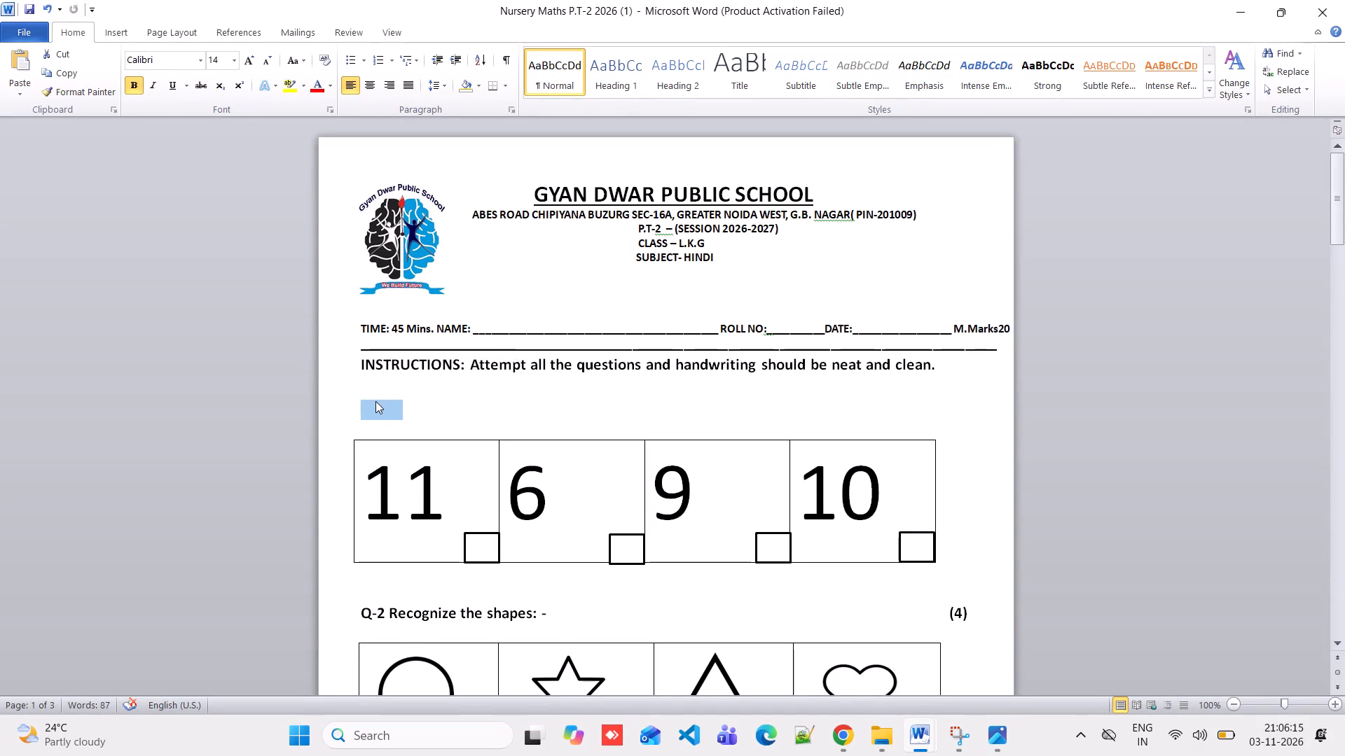
Insert the copied Hindi heading "प्रश्न 1. दिए गए शब्दों को पढ़िए। (2 अंक)" on the empty line above the number table.
key("ctrl+v")
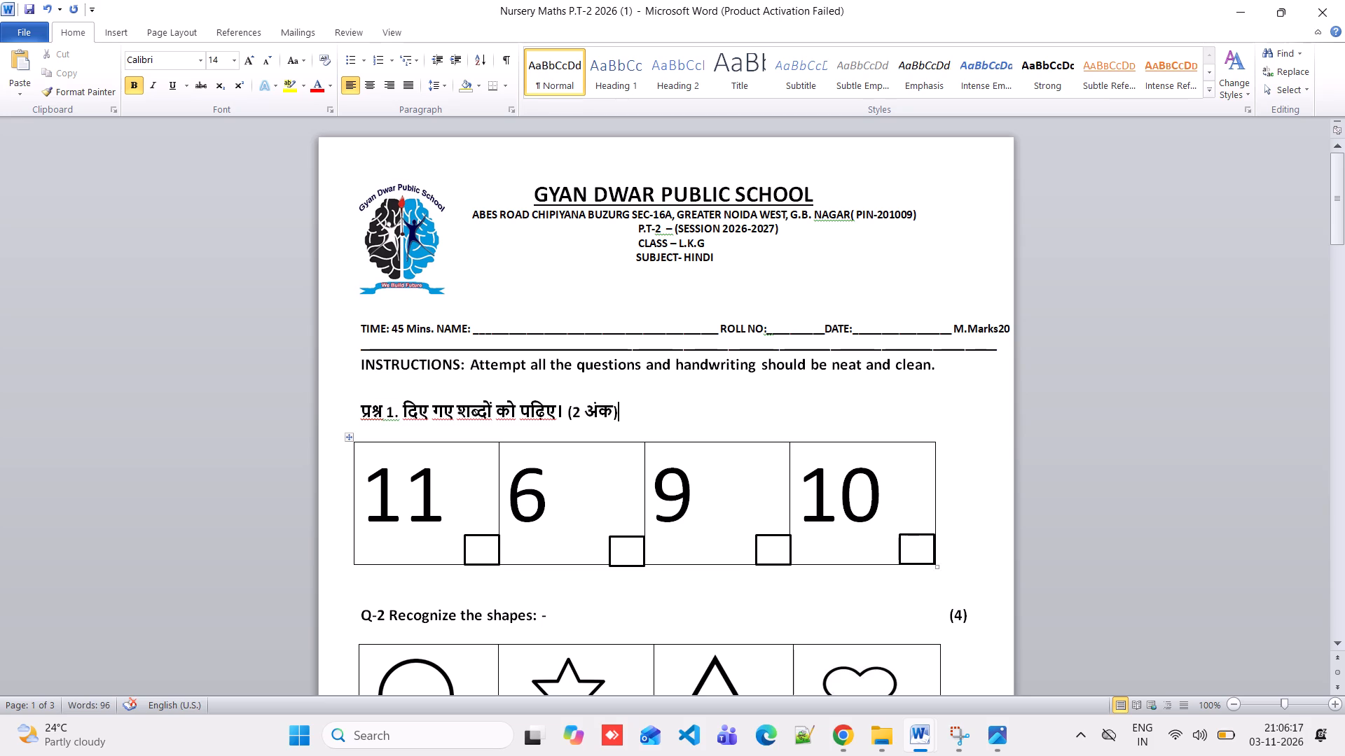
Clear the number 11 from the first cell of the Q-1 number table.
left_click(444, 488)
key("BackSpace")
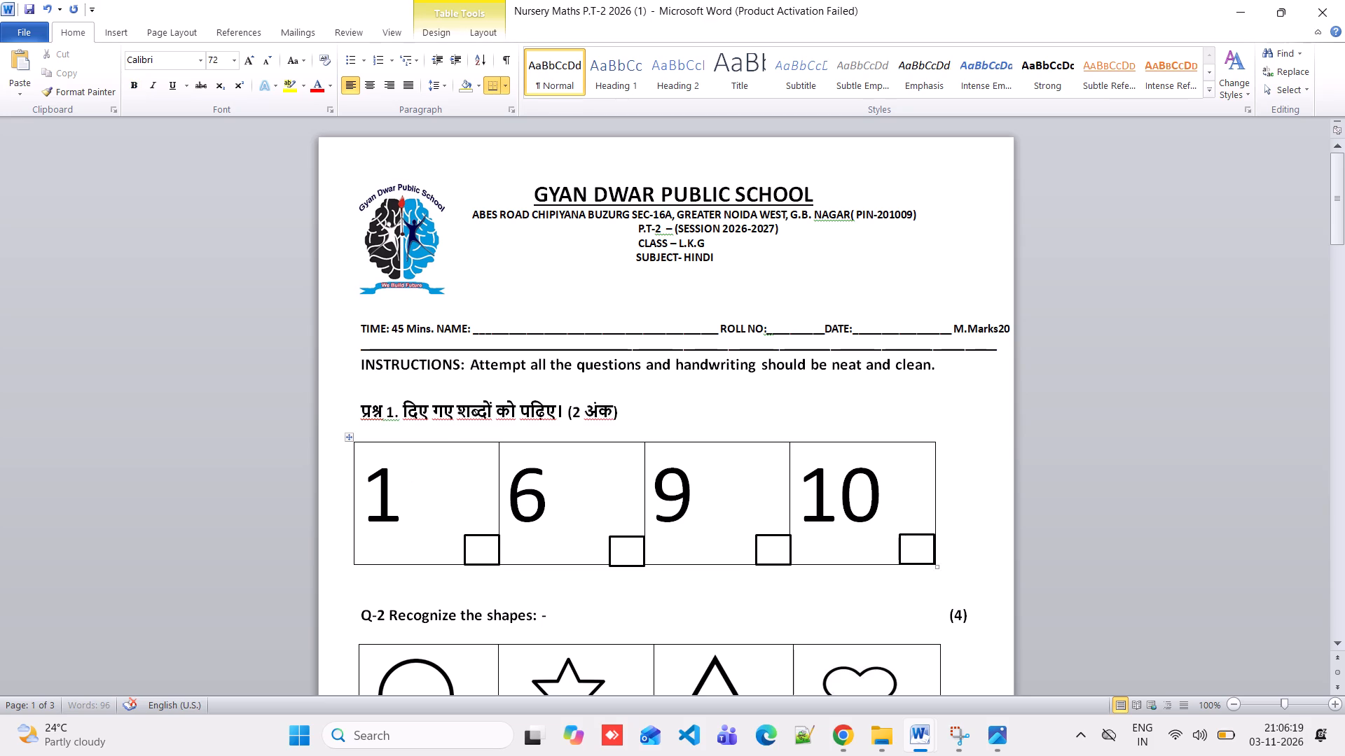
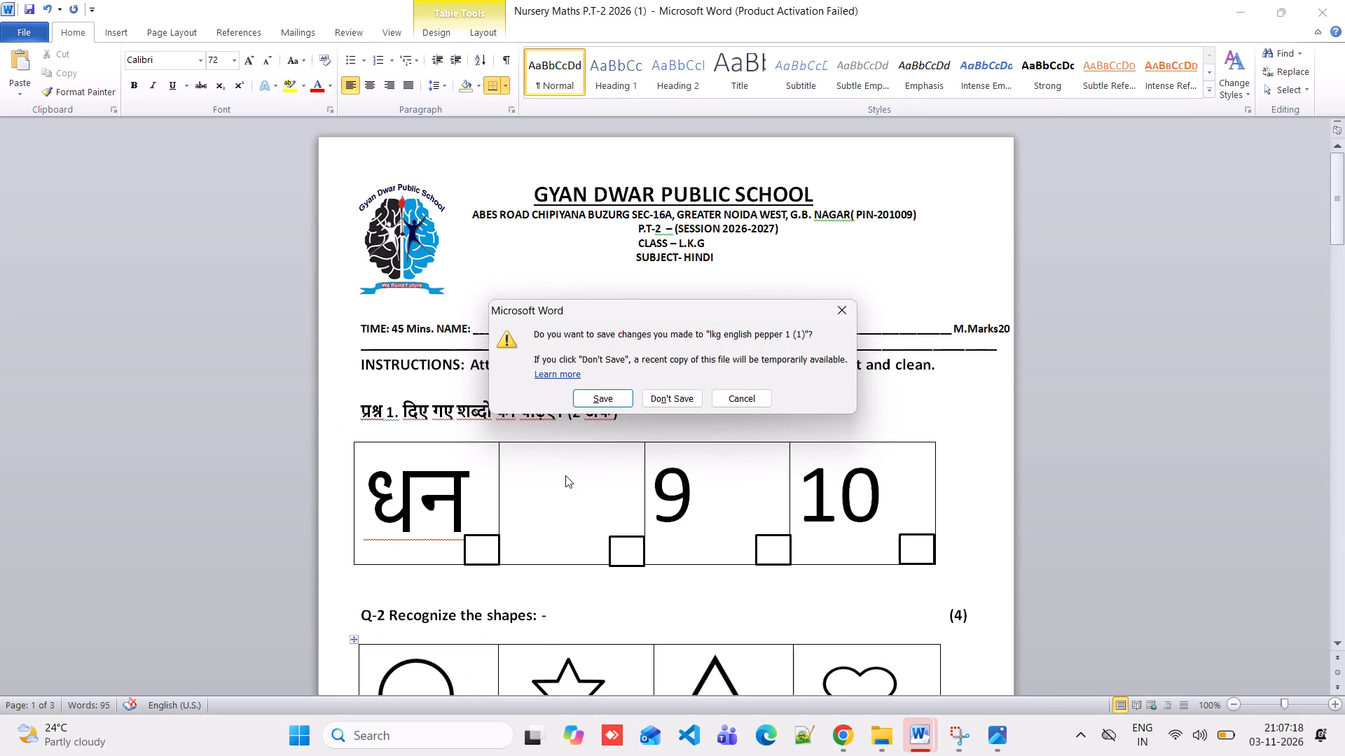
Close the "lkg english pepper 1 (1)" document without saving its changes.
left_click(677, 398)
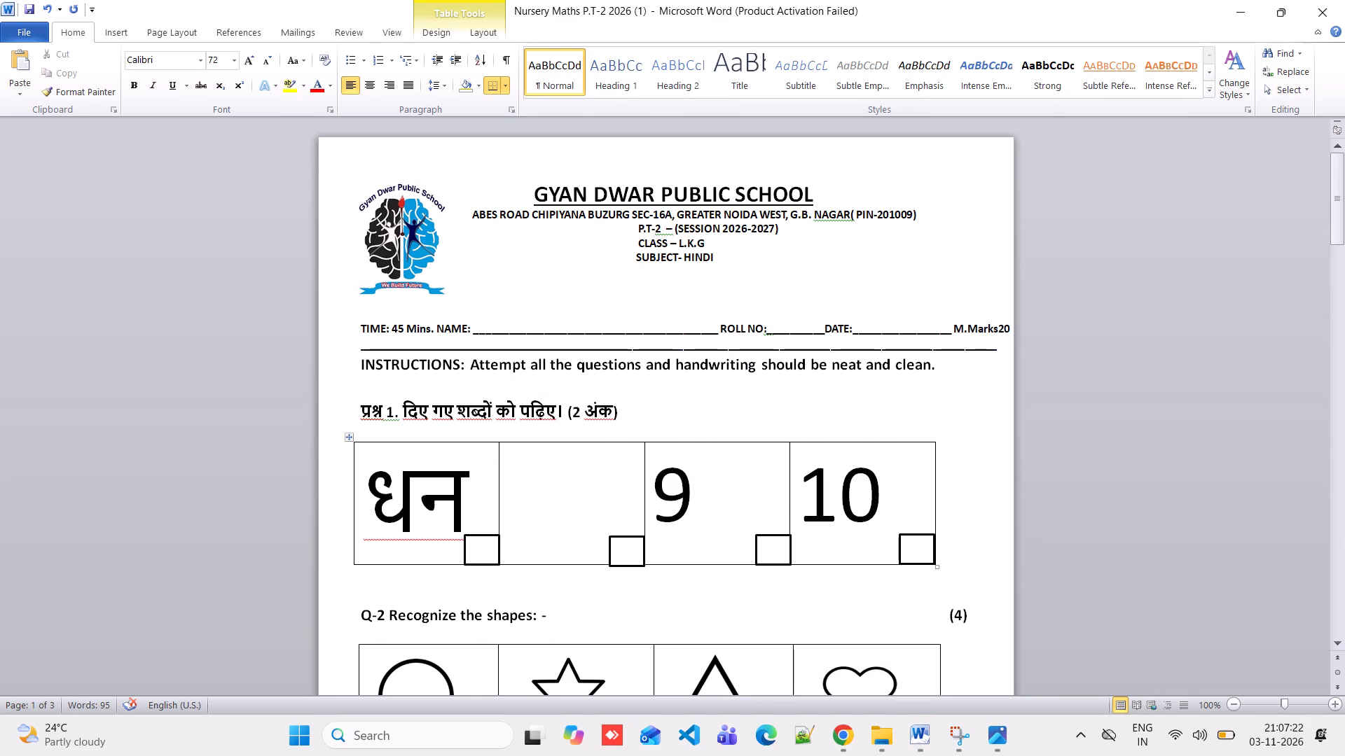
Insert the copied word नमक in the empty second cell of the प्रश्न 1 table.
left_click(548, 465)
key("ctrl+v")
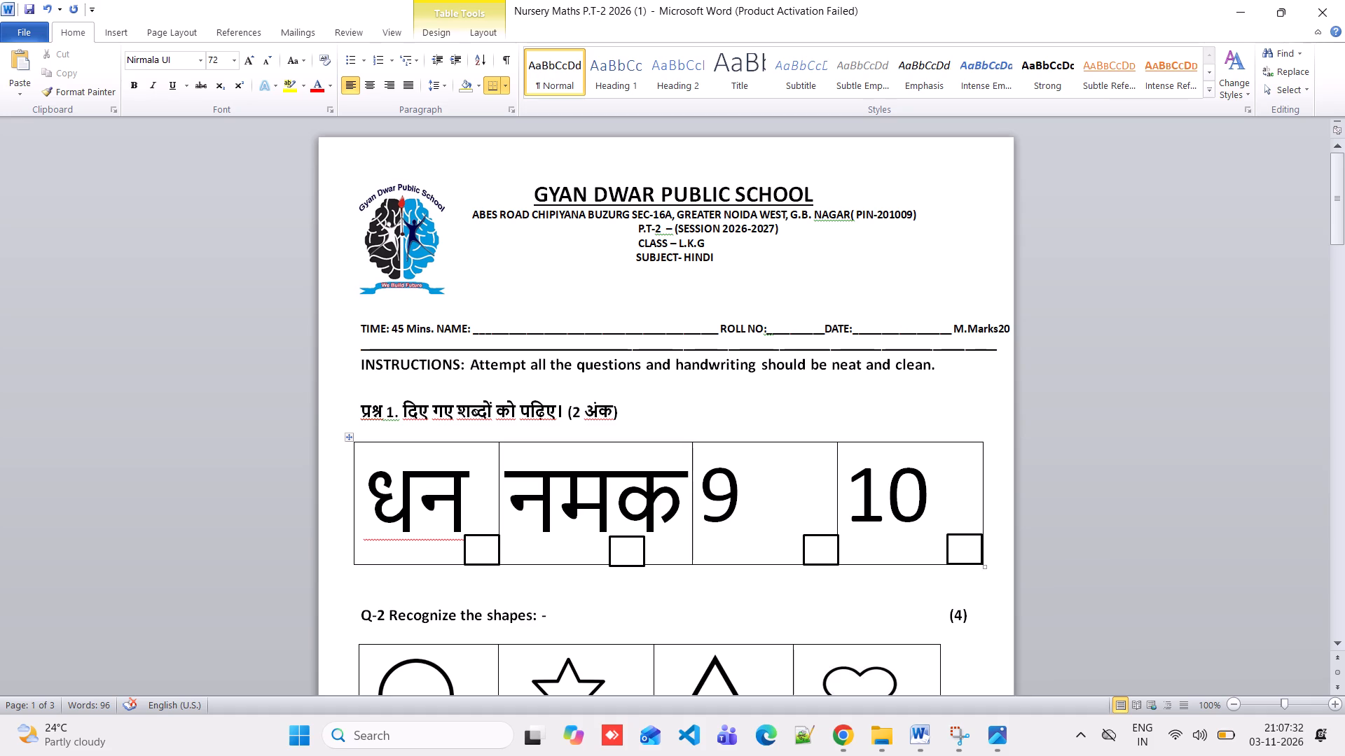
Narrow the second column of the प्रश्न 1 table by moving its border with the third column inward.
left_click_drag(505, 473, 651, 501)
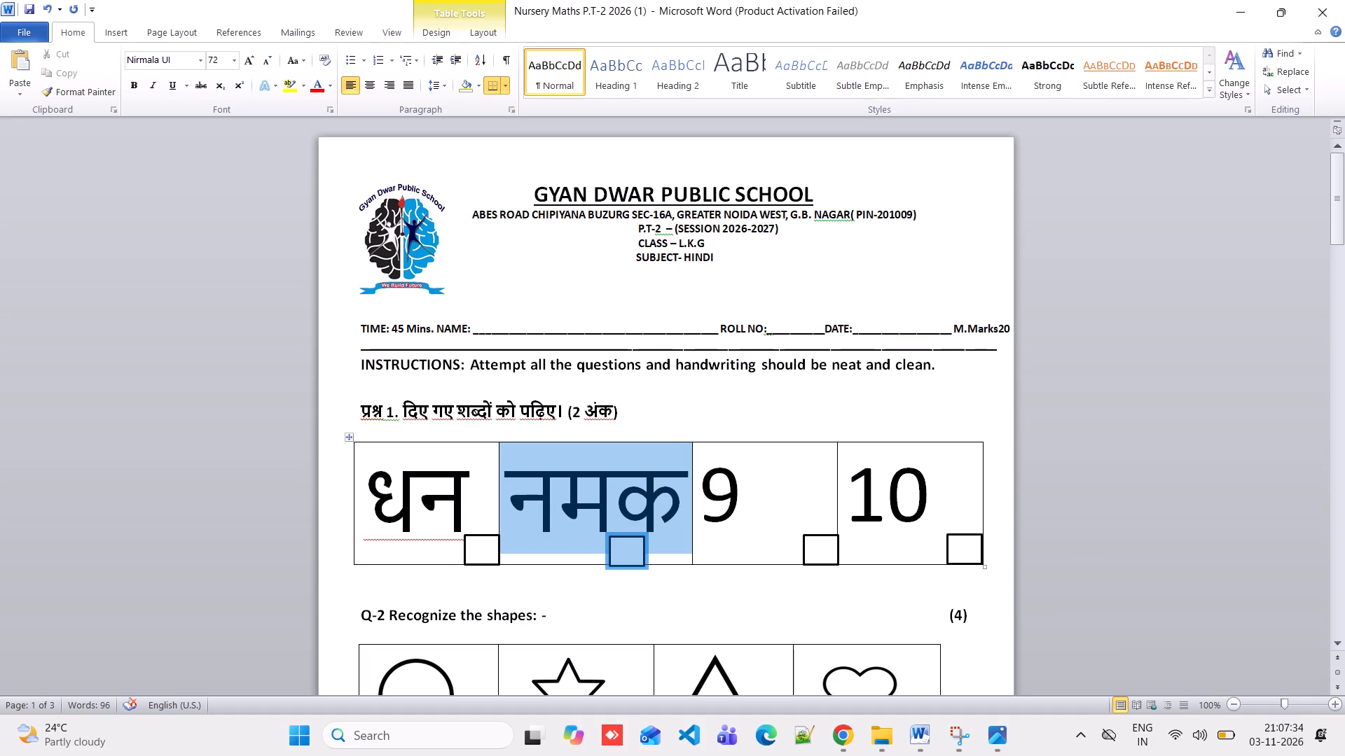
left_click_drag(651, 501, 692, 548)
left_click_drag(692, 548, 658, 512)
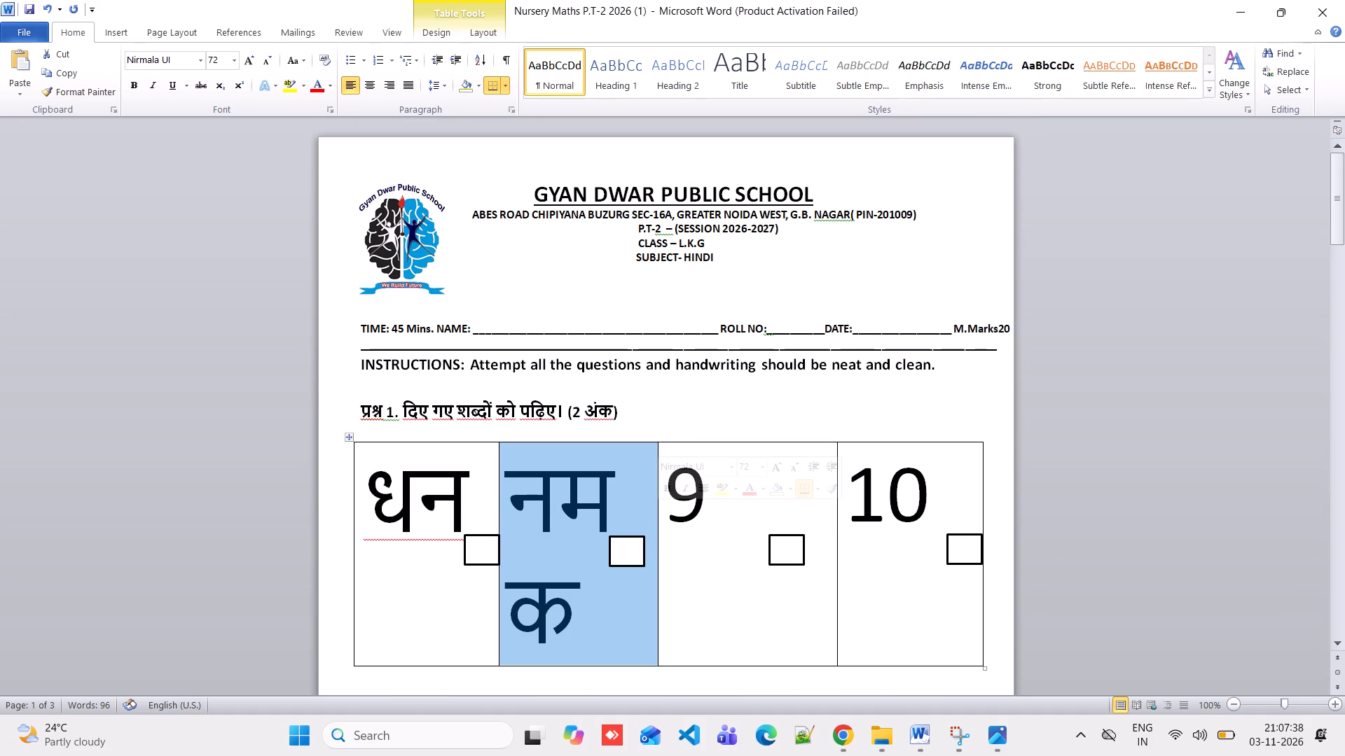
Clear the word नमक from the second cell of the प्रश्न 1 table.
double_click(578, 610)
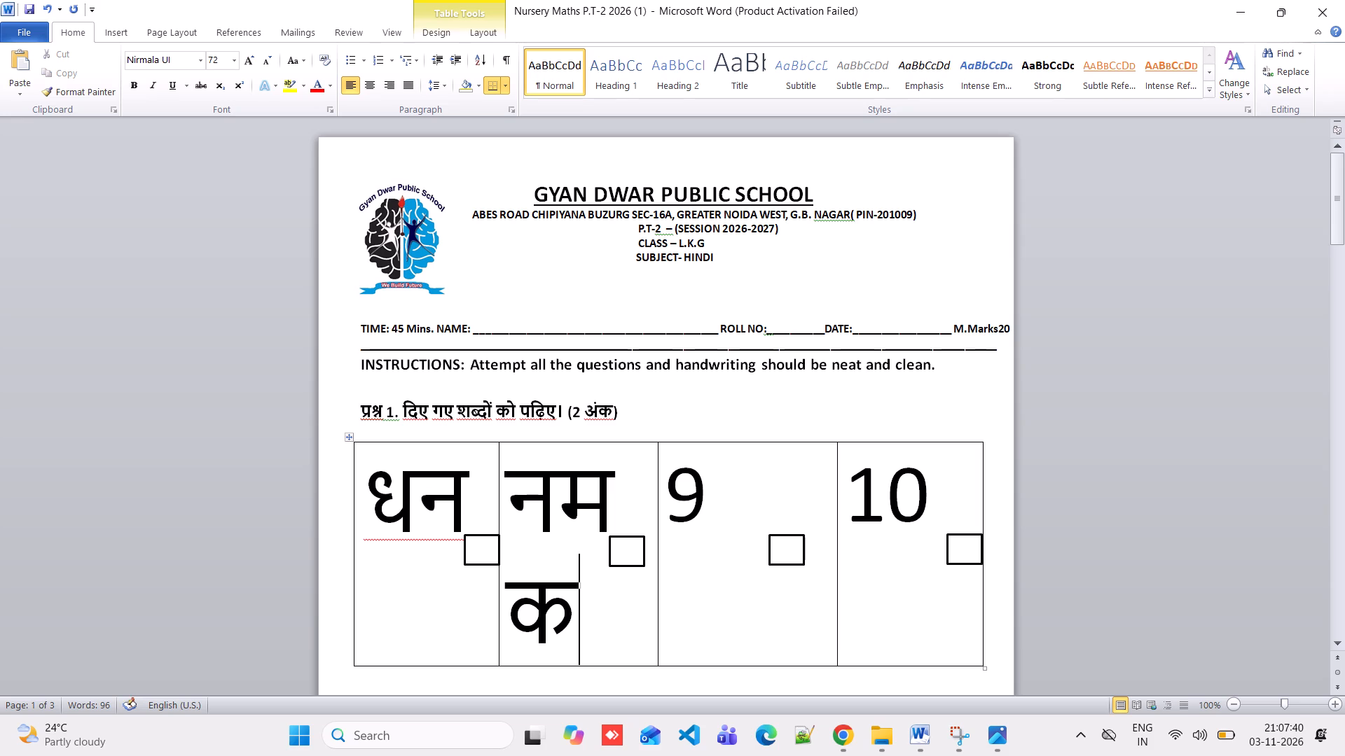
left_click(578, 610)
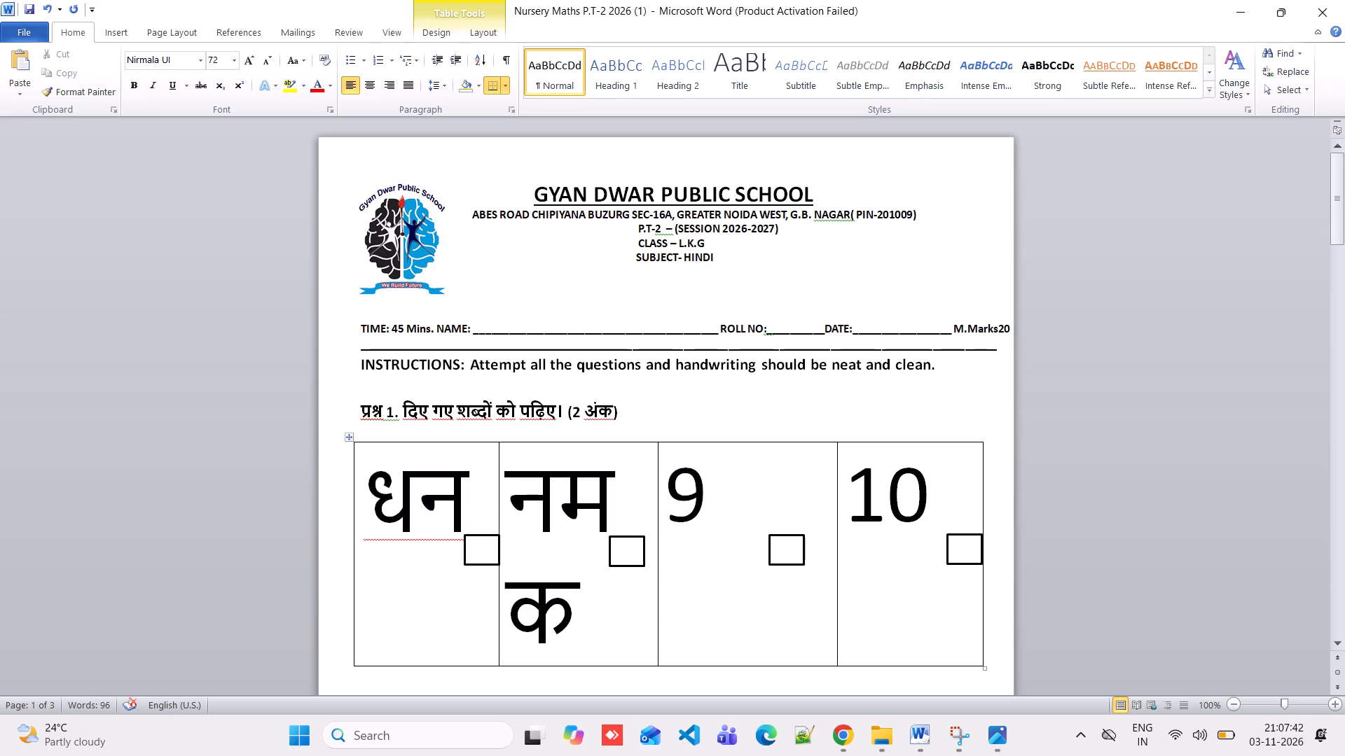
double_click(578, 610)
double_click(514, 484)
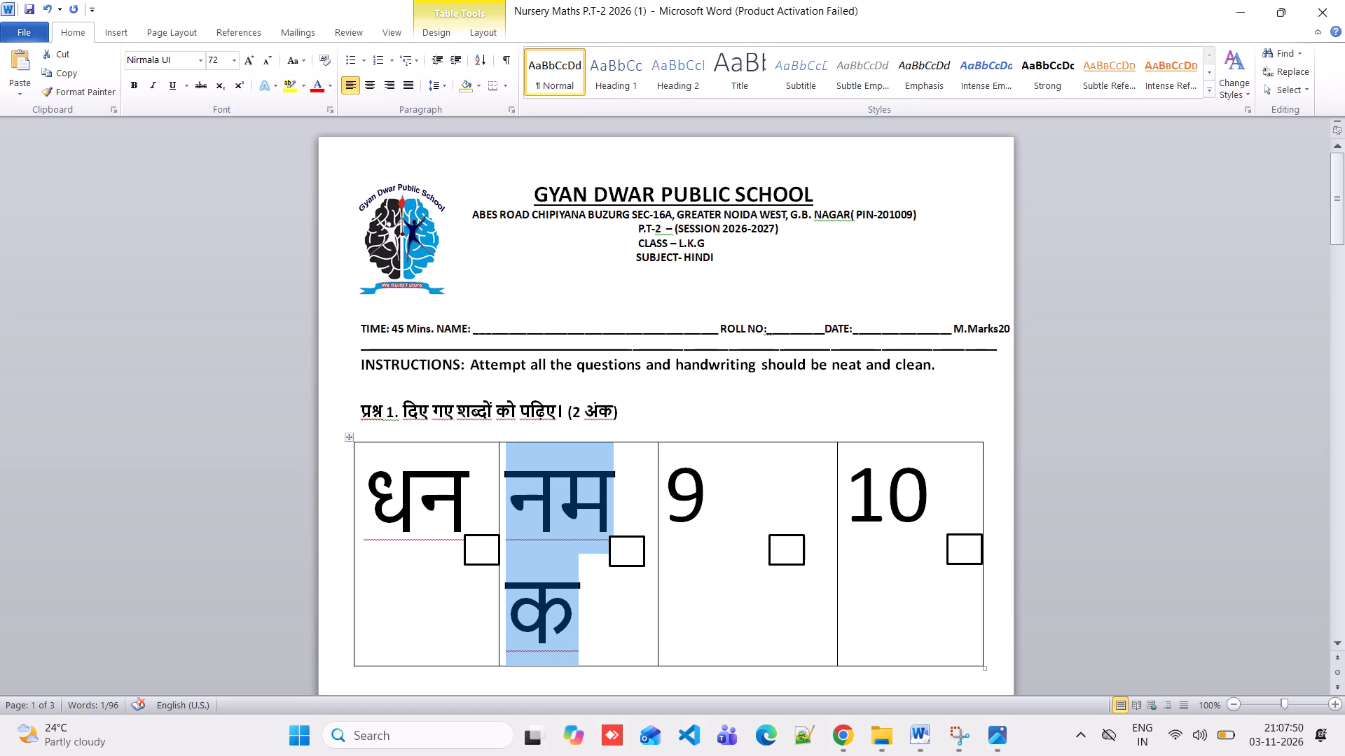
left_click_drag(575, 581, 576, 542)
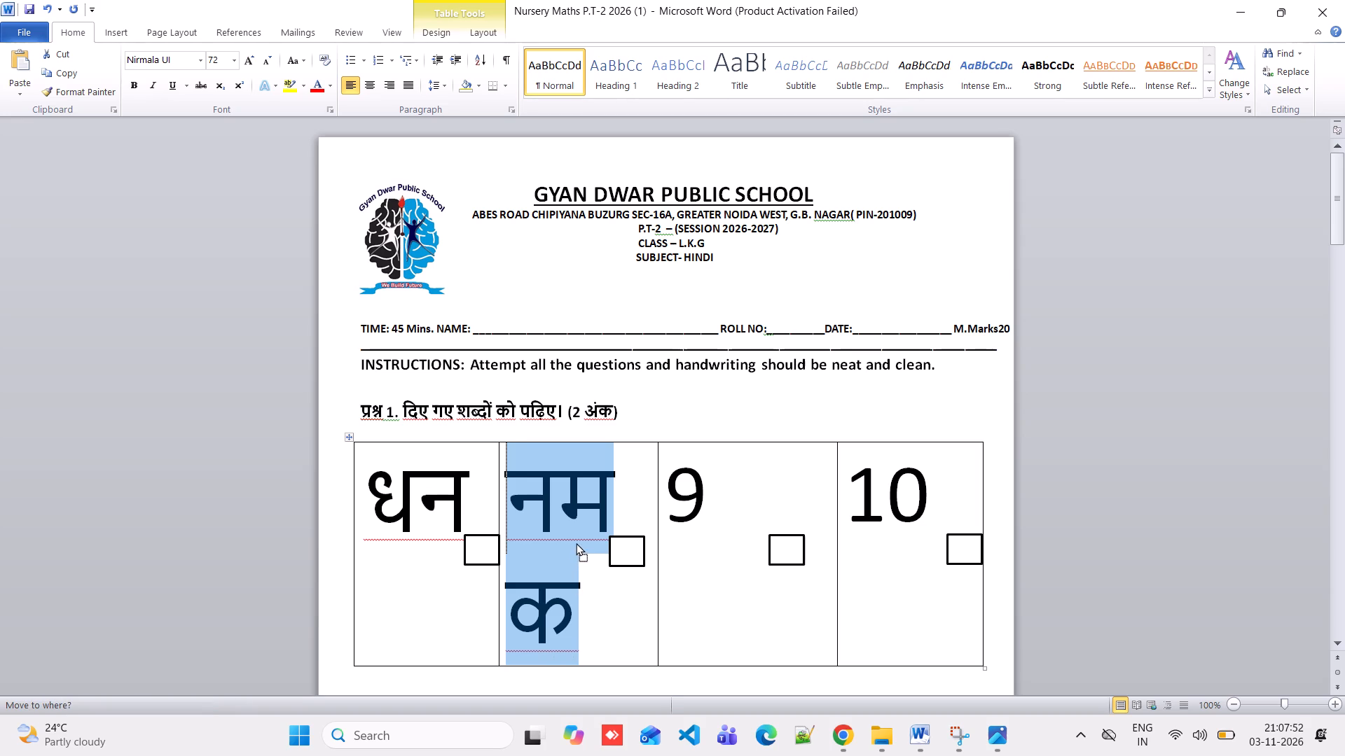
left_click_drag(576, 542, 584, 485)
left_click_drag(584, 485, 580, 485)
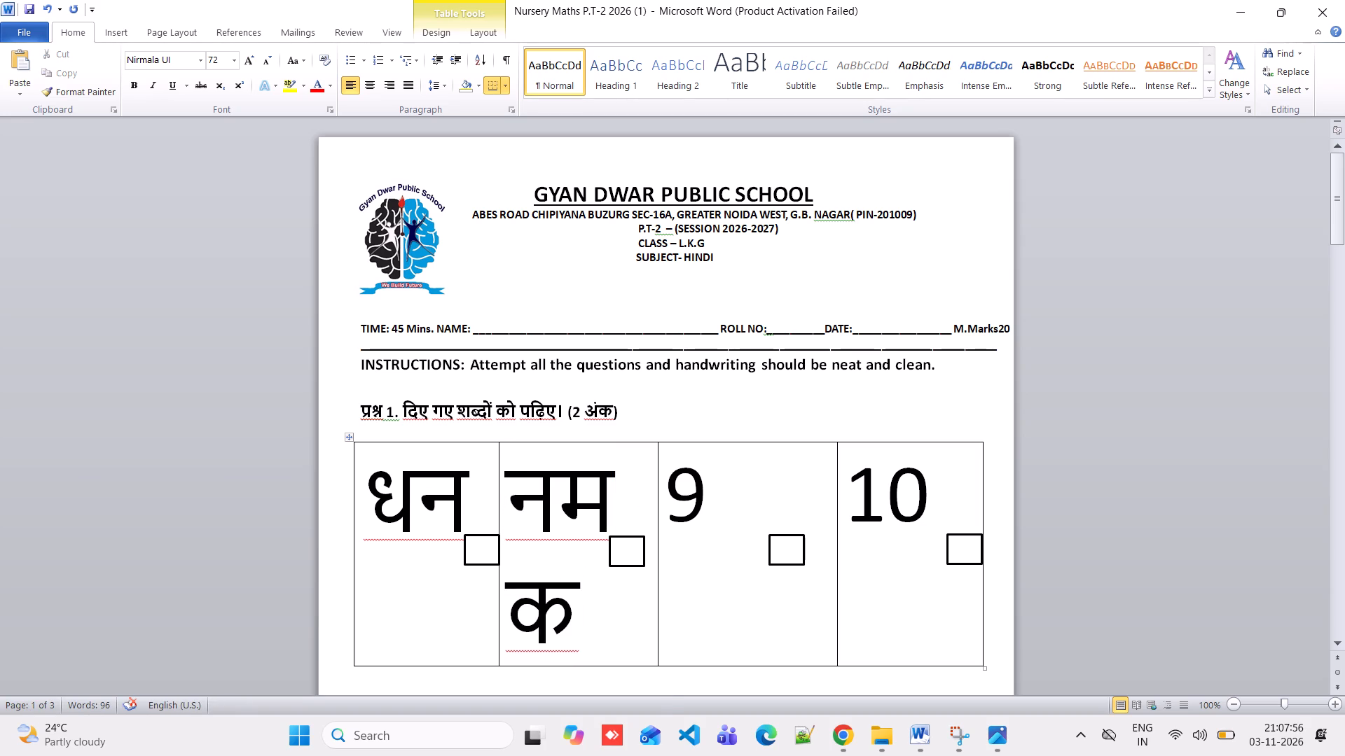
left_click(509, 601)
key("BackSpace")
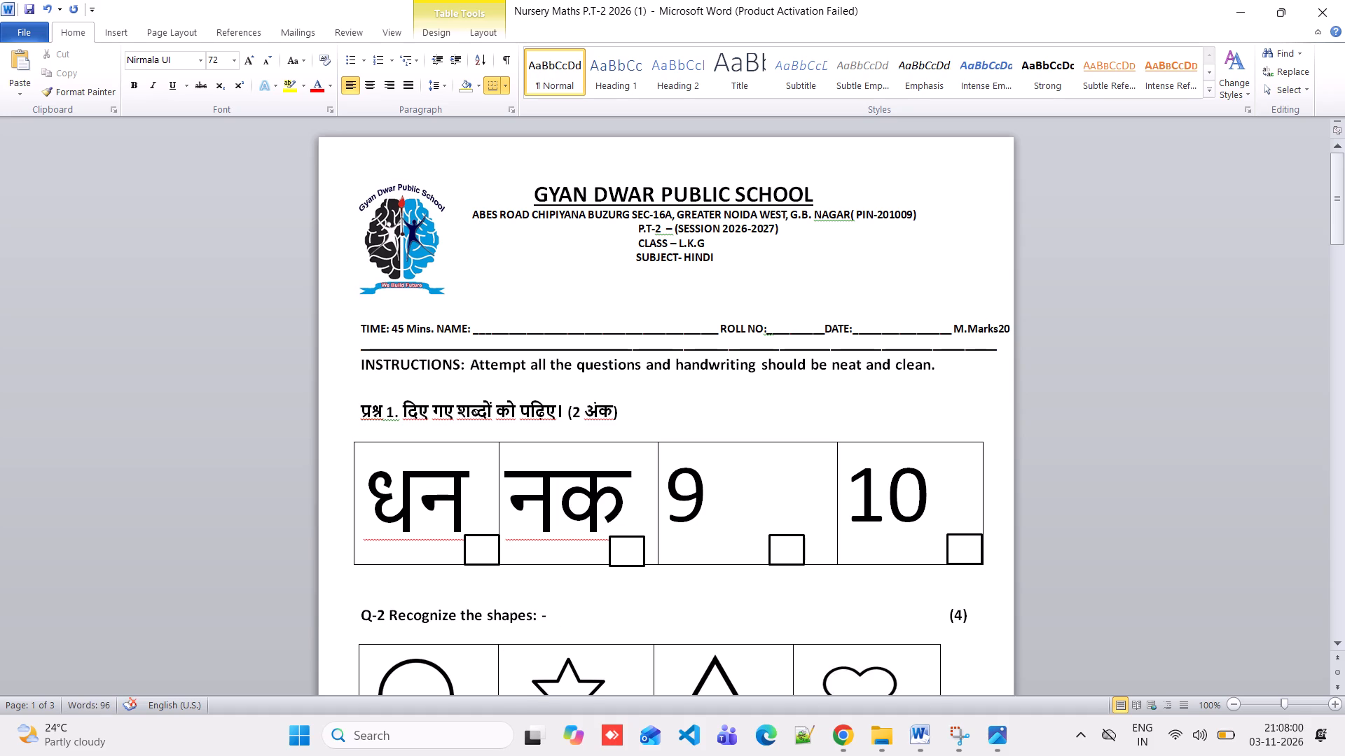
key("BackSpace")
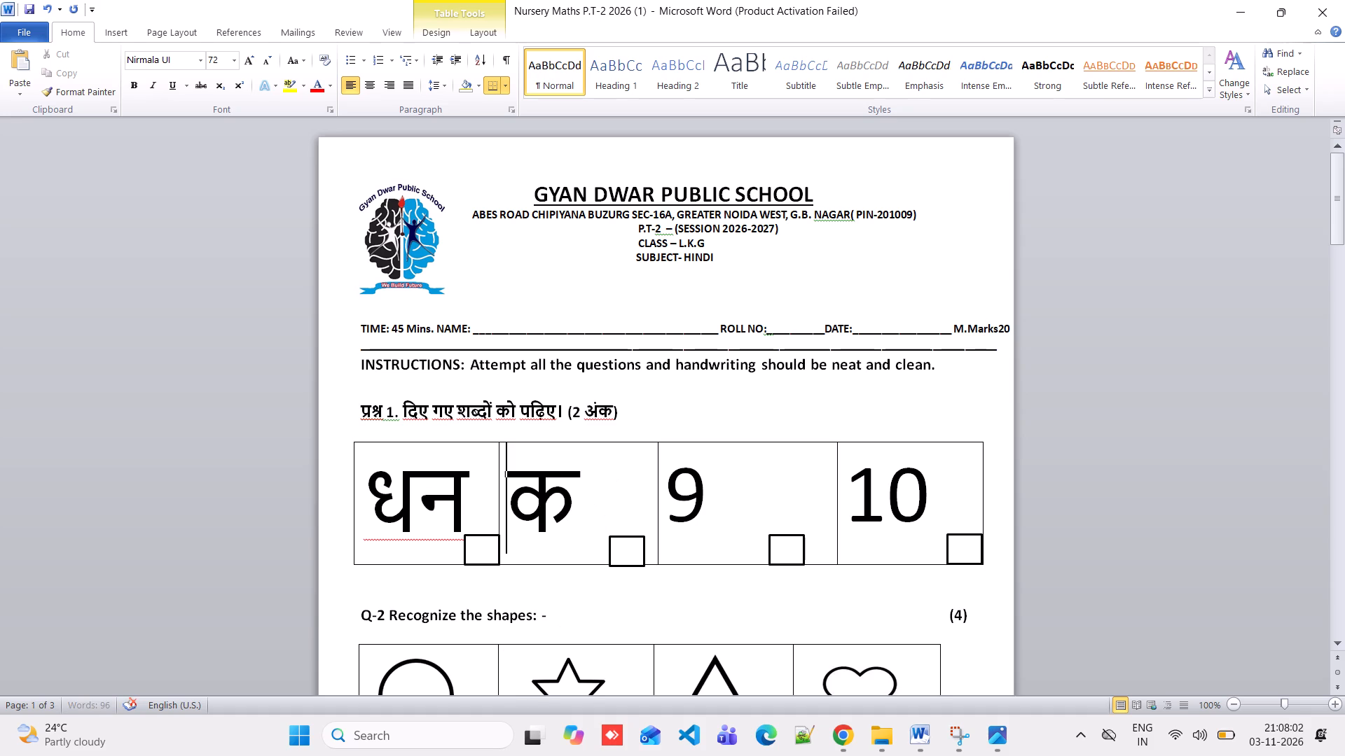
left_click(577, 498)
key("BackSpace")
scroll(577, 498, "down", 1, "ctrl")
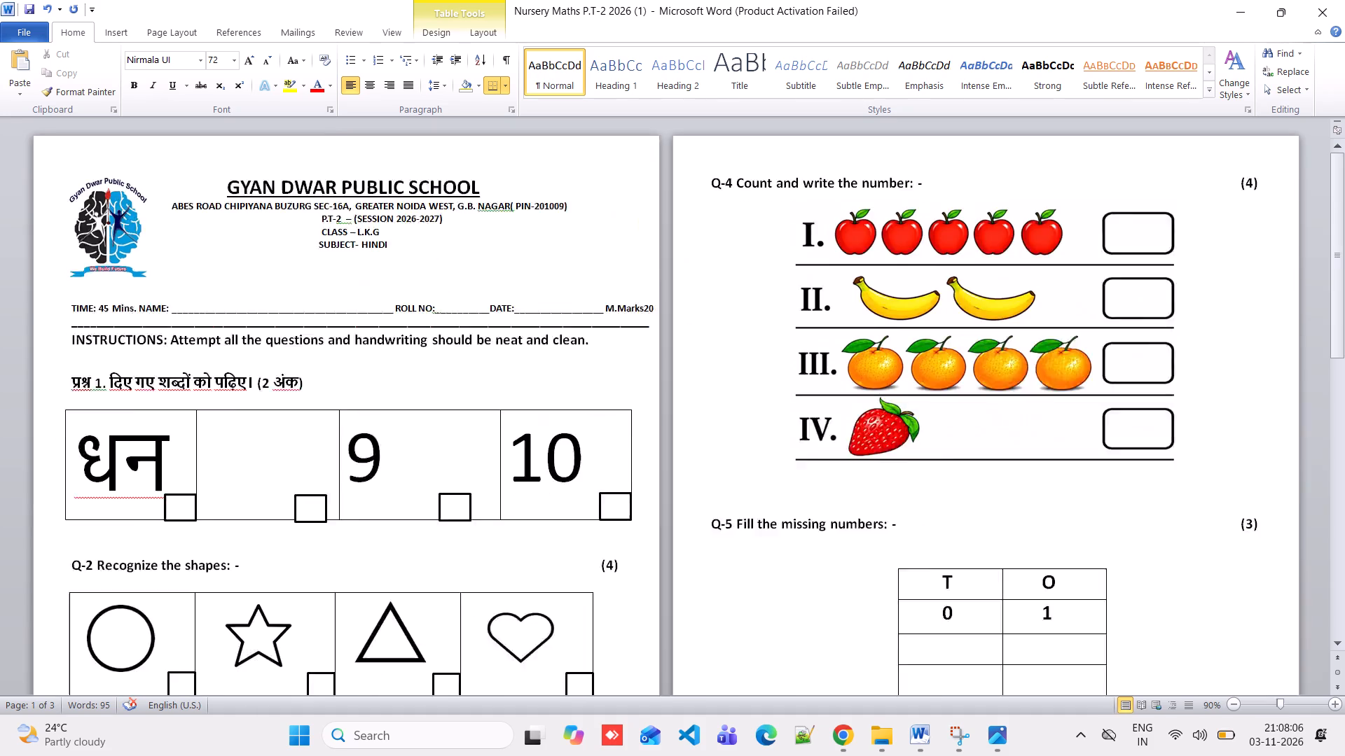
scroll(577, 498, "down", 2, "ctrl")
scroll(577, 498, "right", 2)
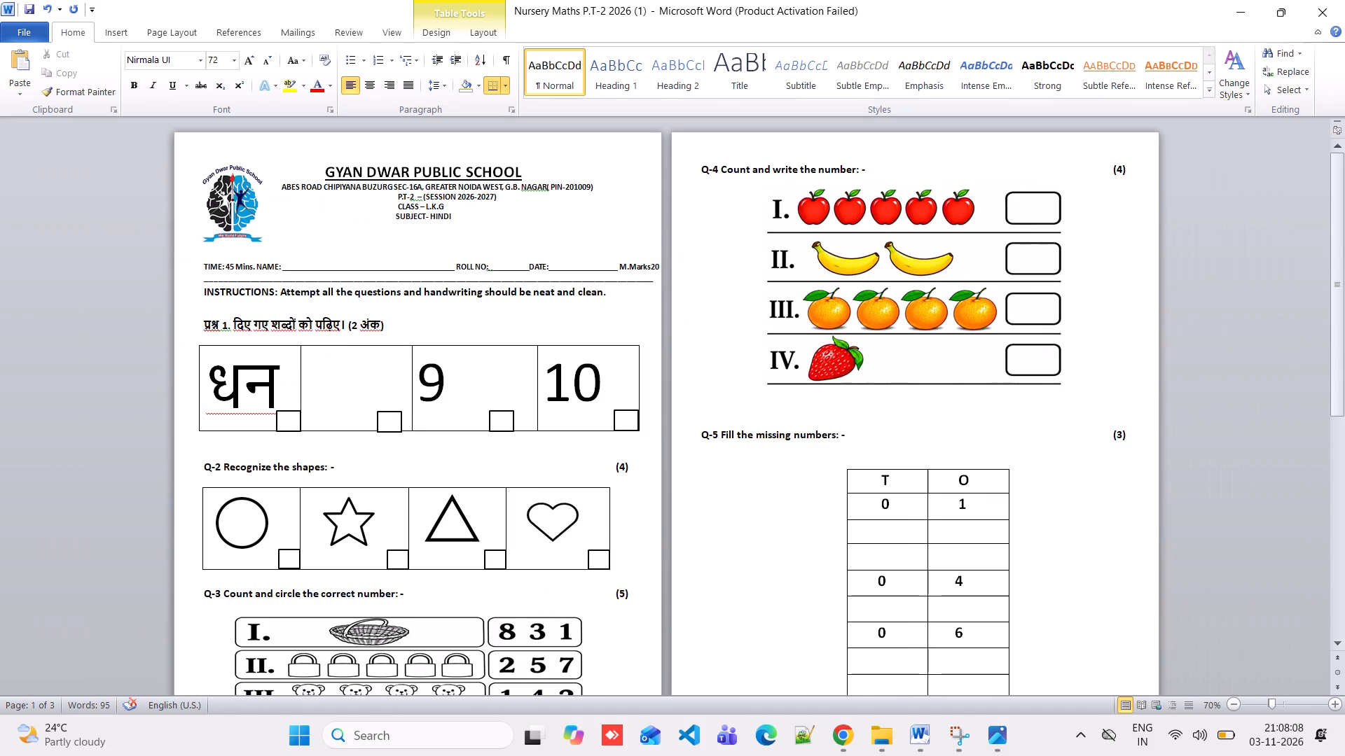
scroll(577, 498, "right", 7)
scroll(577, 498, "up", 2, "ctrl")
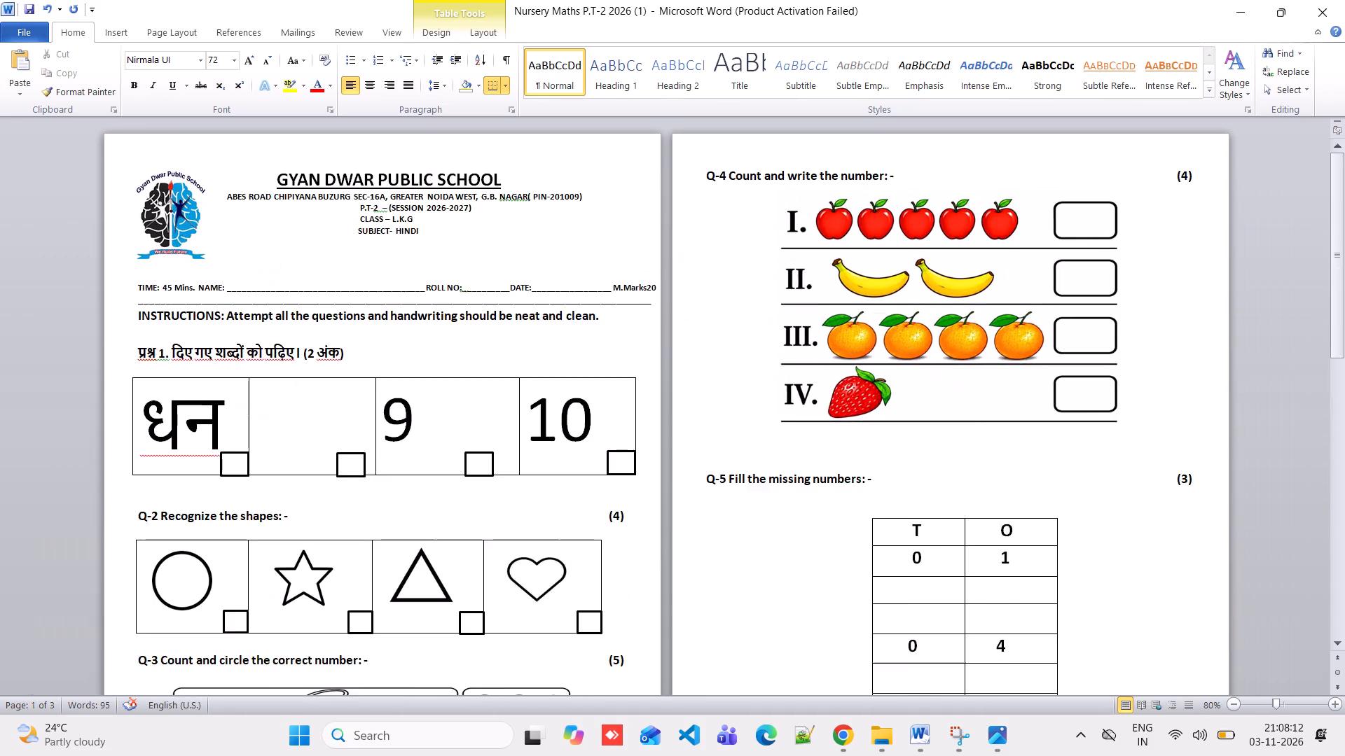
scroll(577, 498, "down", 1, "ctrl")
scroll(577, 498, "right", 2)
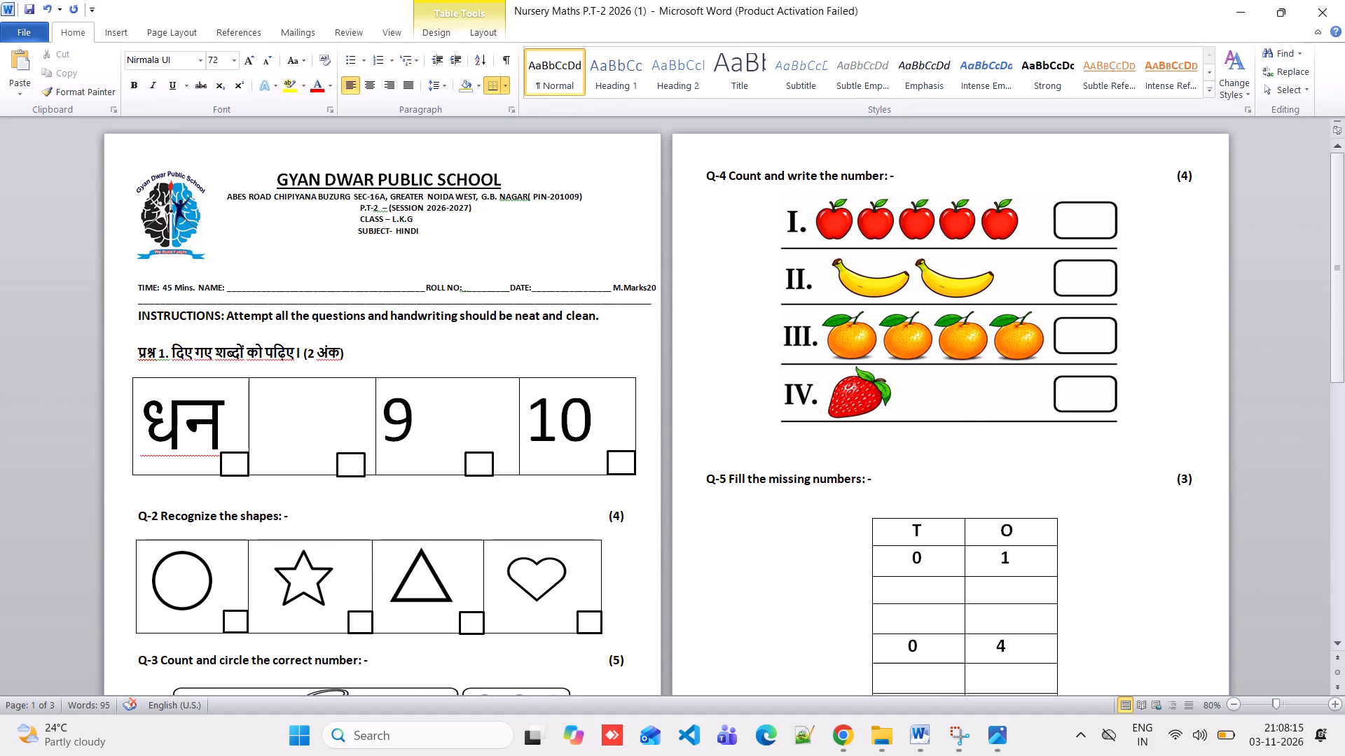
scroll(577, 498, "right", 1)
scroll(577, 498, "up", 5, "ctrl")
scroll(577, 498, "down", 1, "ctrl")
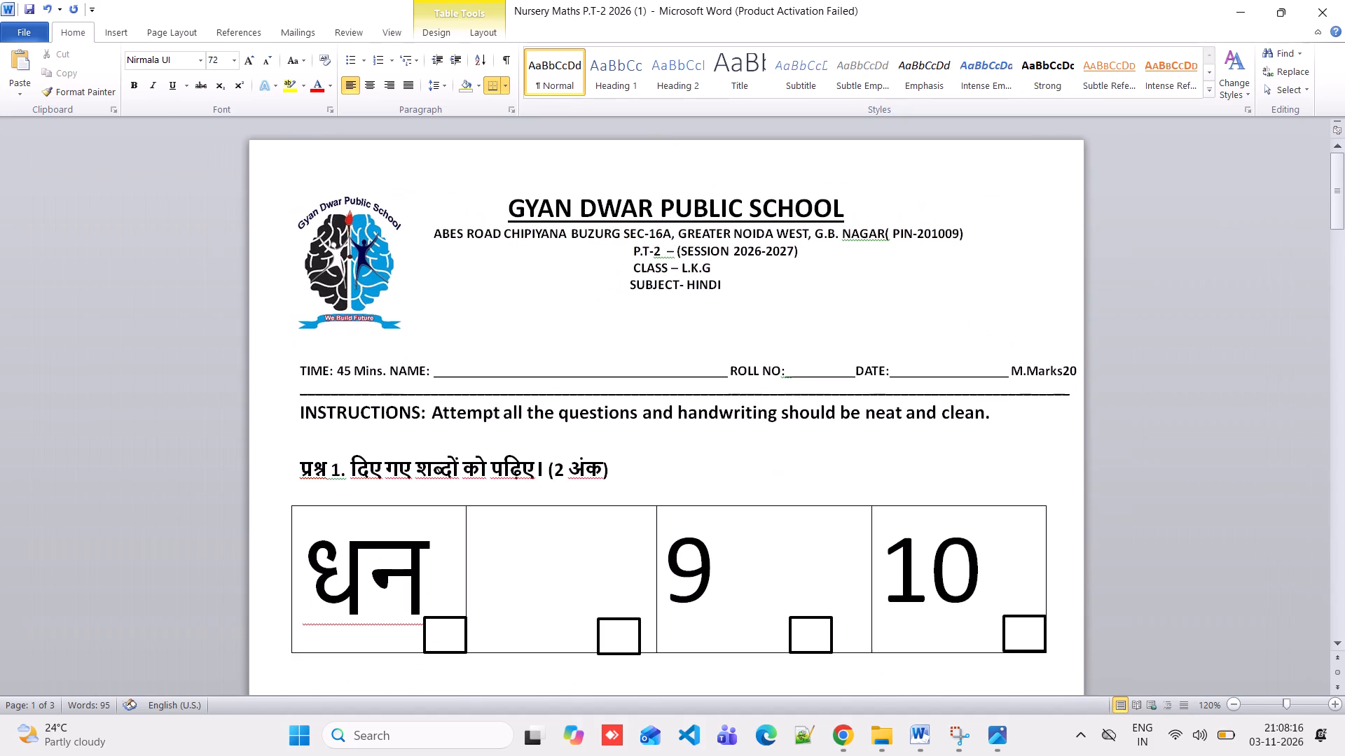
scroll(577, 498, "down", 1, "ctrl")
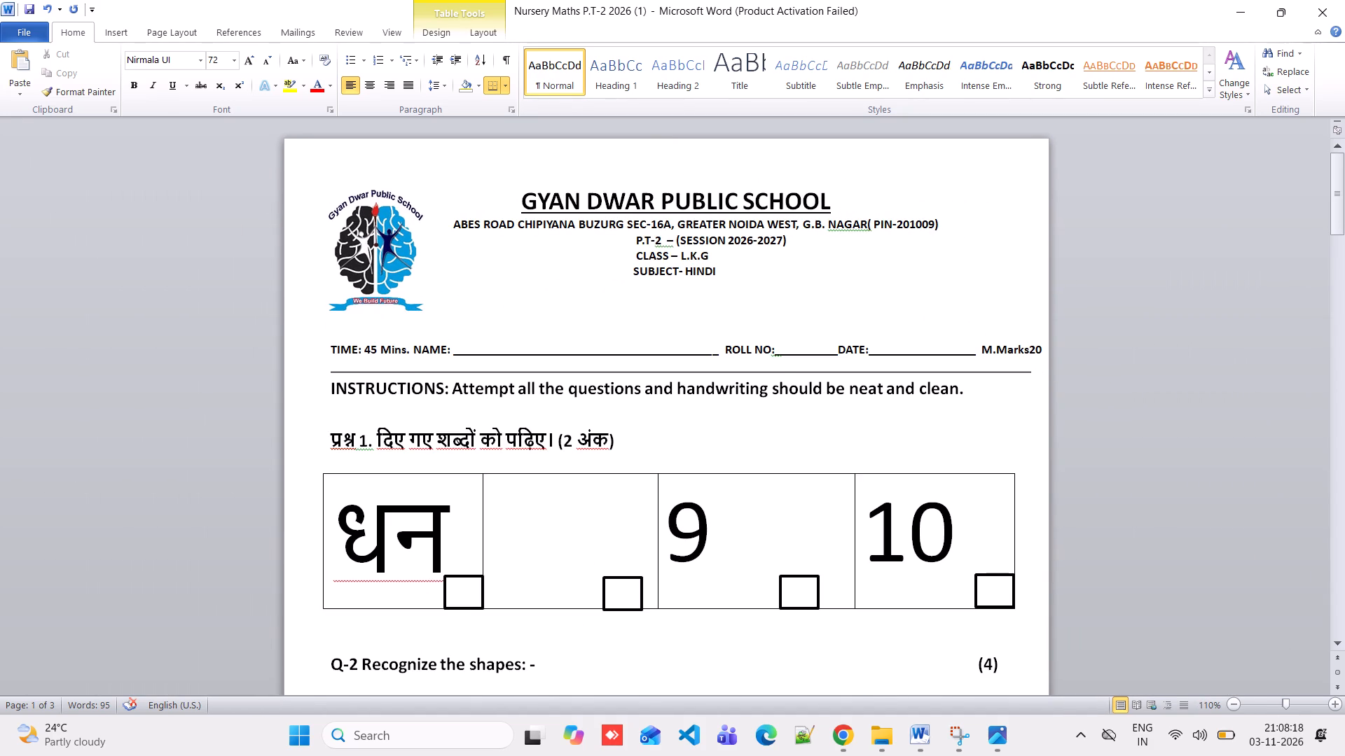
Set the font size of the word धन in the first table cell to 48.
left_click_drag(336, 515, 436, 545)
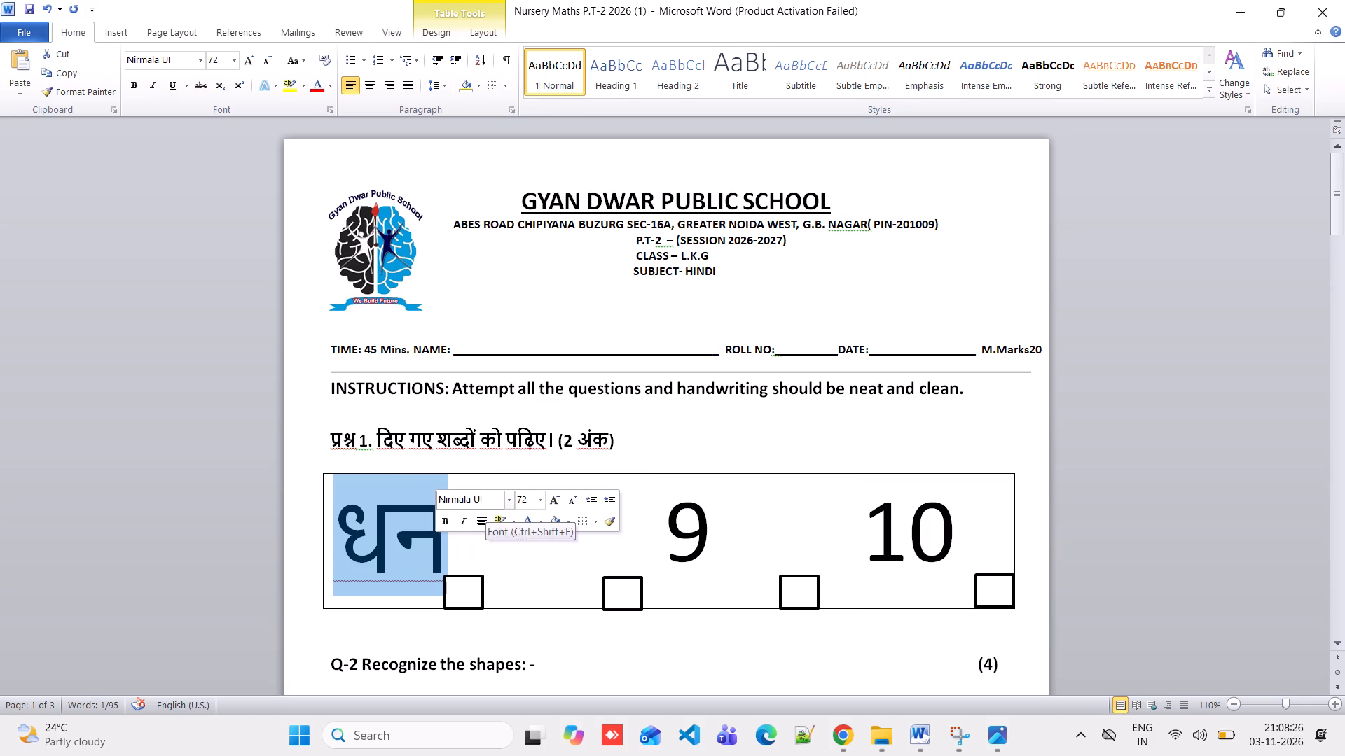
left_click(539, 498)
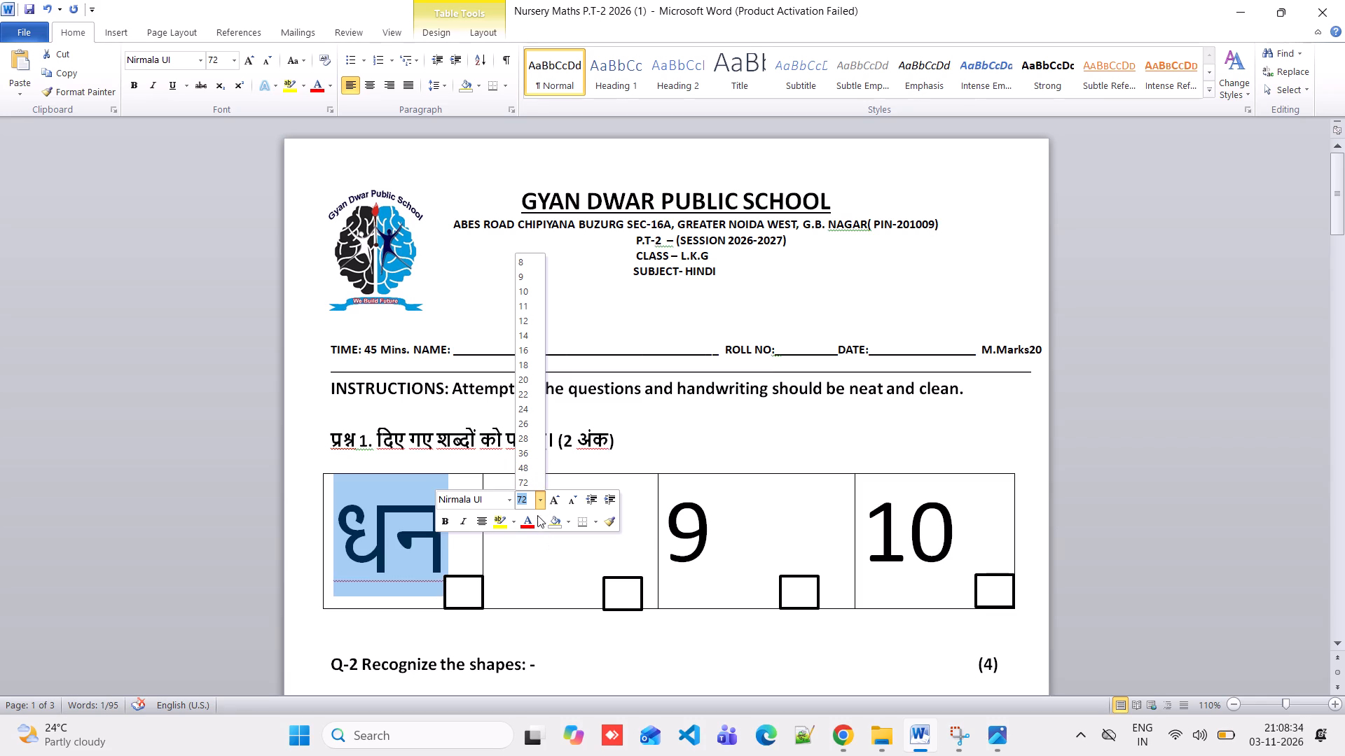
left_click(533, 470)
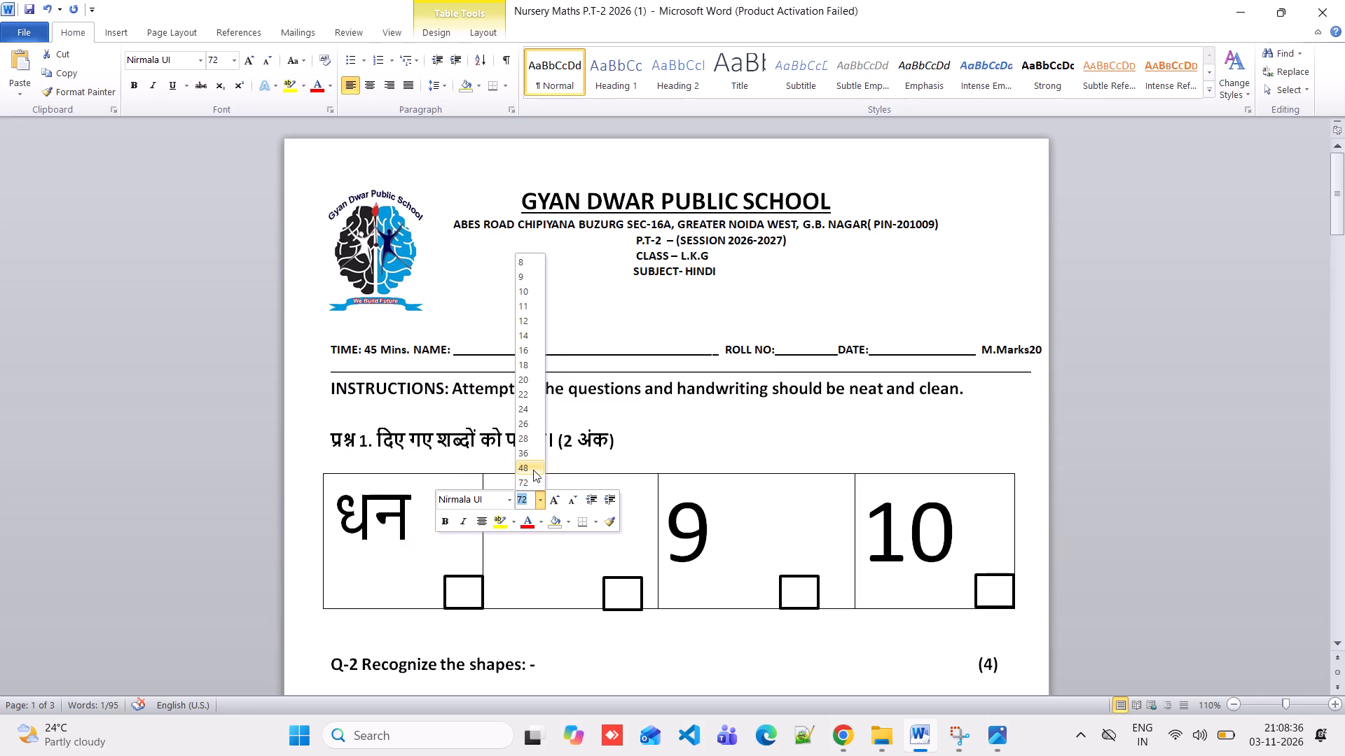
Insert the copied word नमक in the empty second cell of the प्रश्न 1 table.
left_click(550, 563)
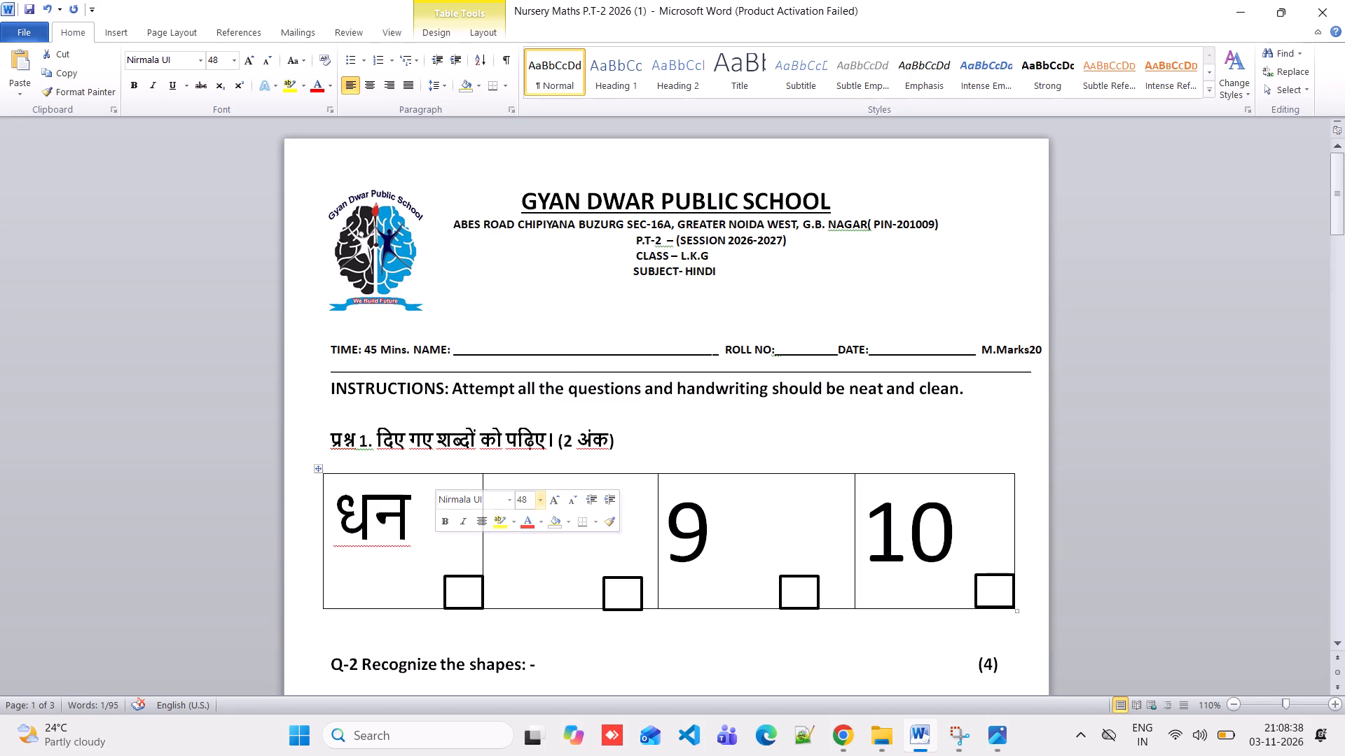
key("ctrl+v")
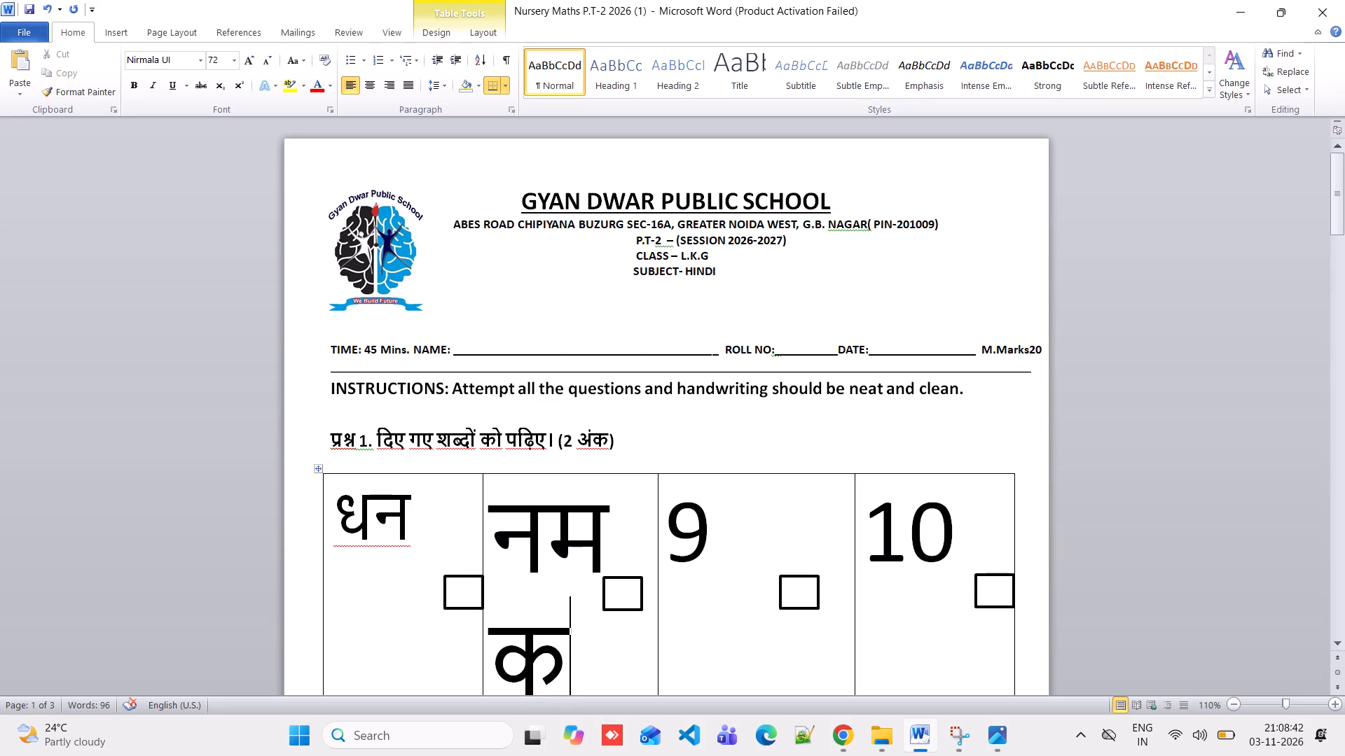
Select the word नमक in the second table cell for a font size change.
left_click_drag(488, 513, 618, 559)
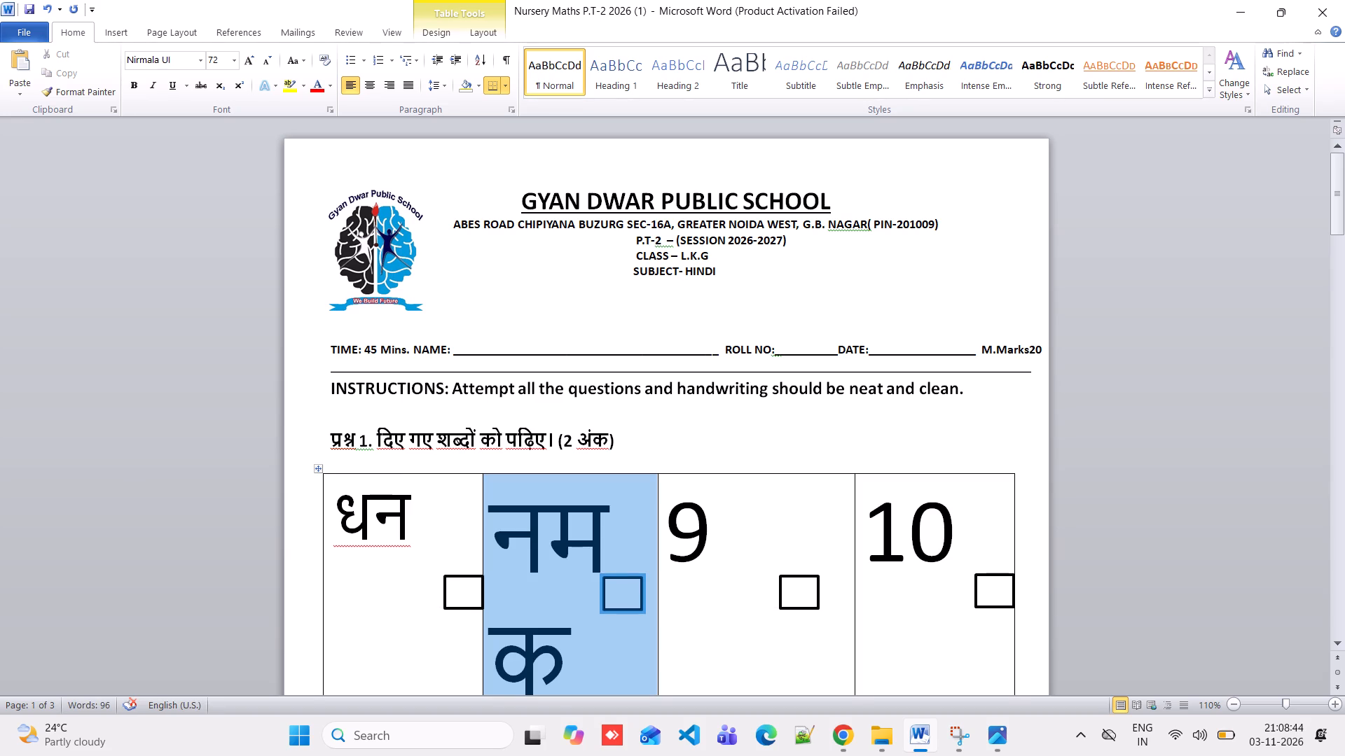
left_click_drag(618, 559, 602, 538)
left_click(602, 538)
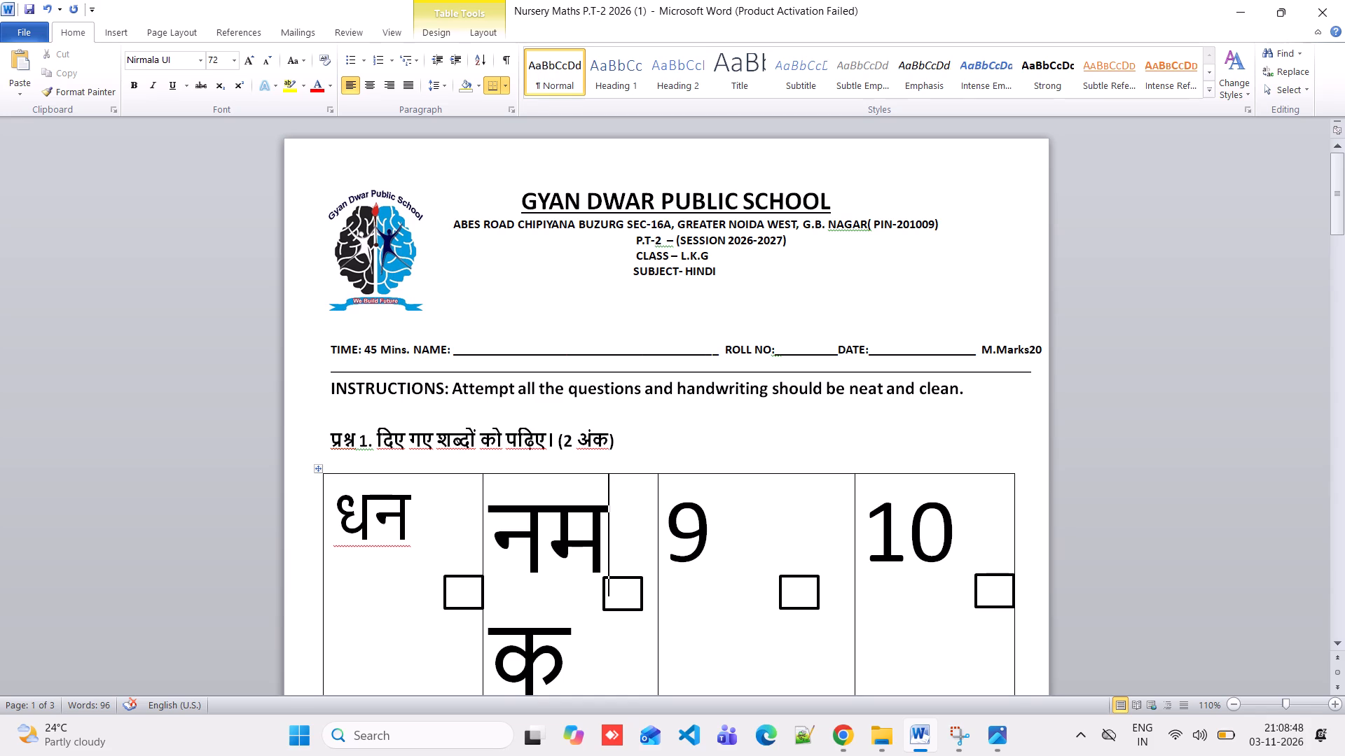
left_click_drag(487, 506, 556, 524)
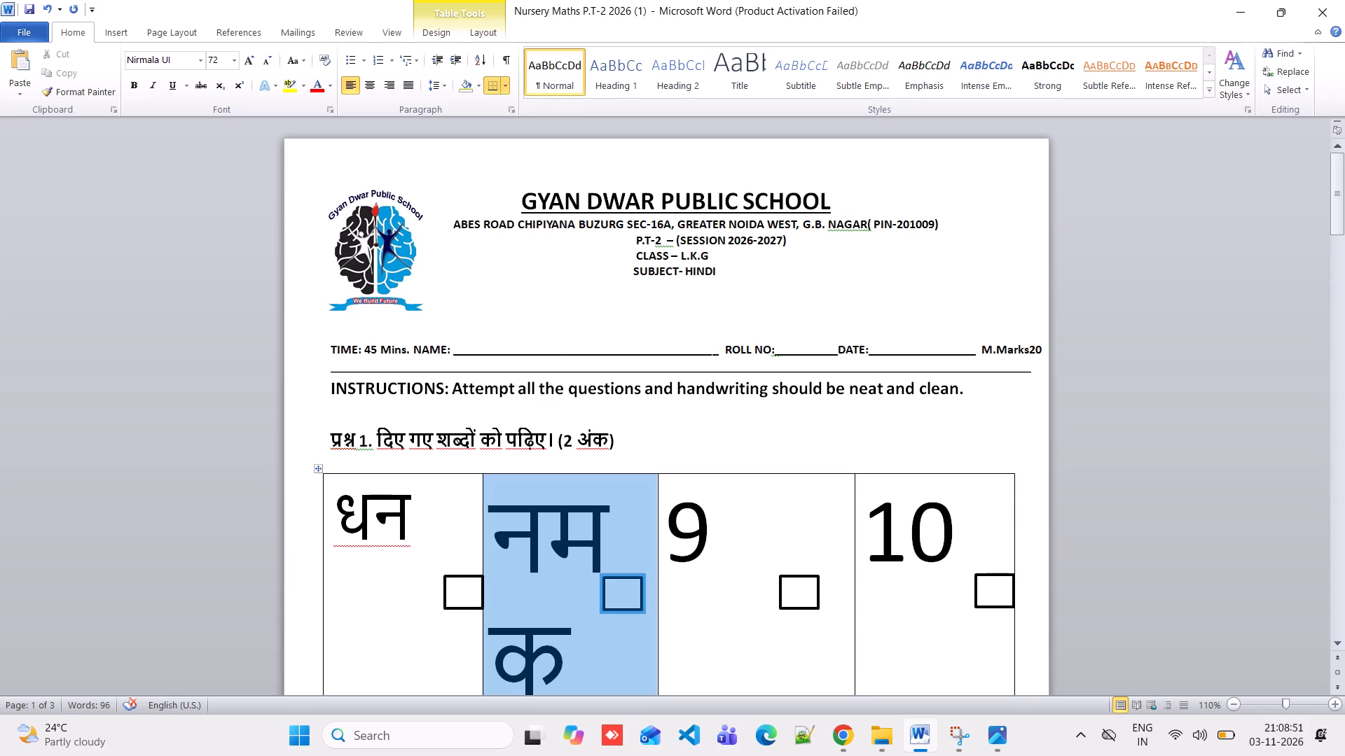
left_click_drag(556, 524, 654, 531)
left_click_drag(654, 531, 658, 536)
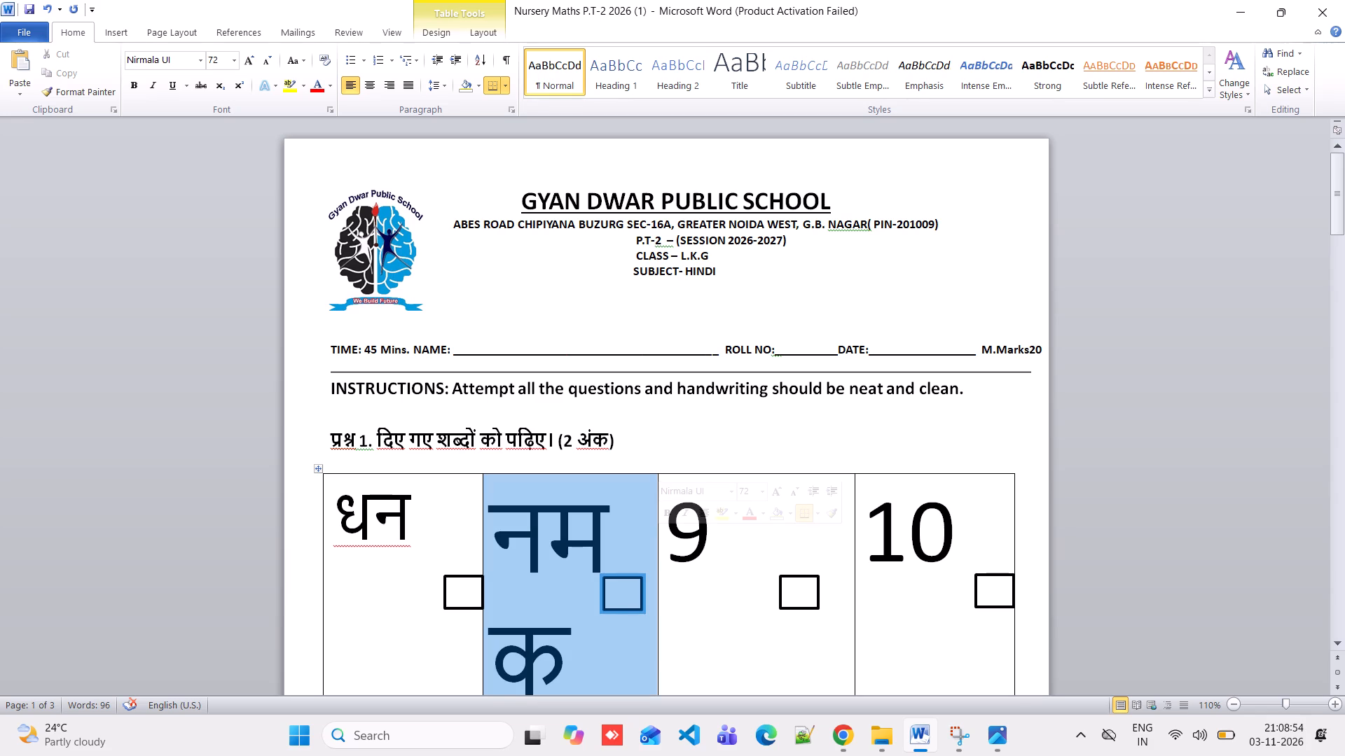
Set the font size of the word नमक in the second cell of the प्रश्न 1 table to 48.
left_click(760, 491)
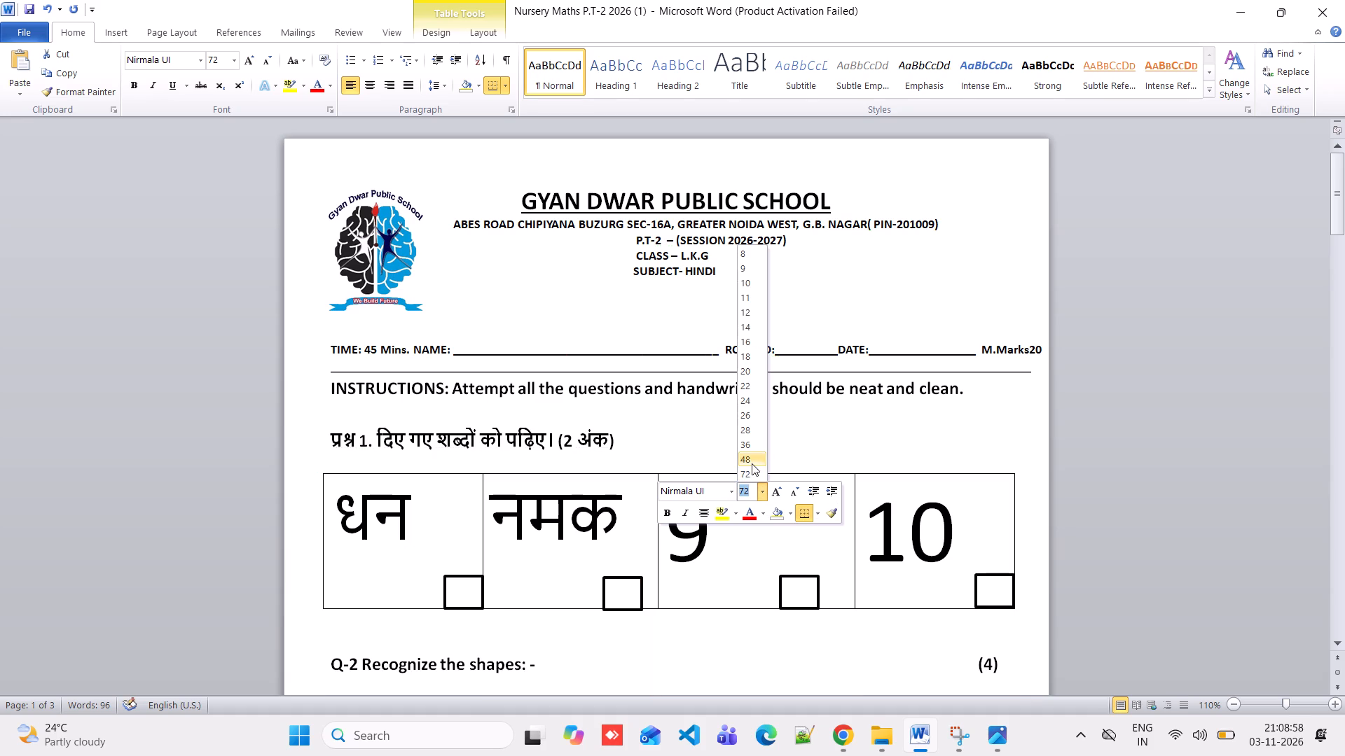
left_click(752, 463)
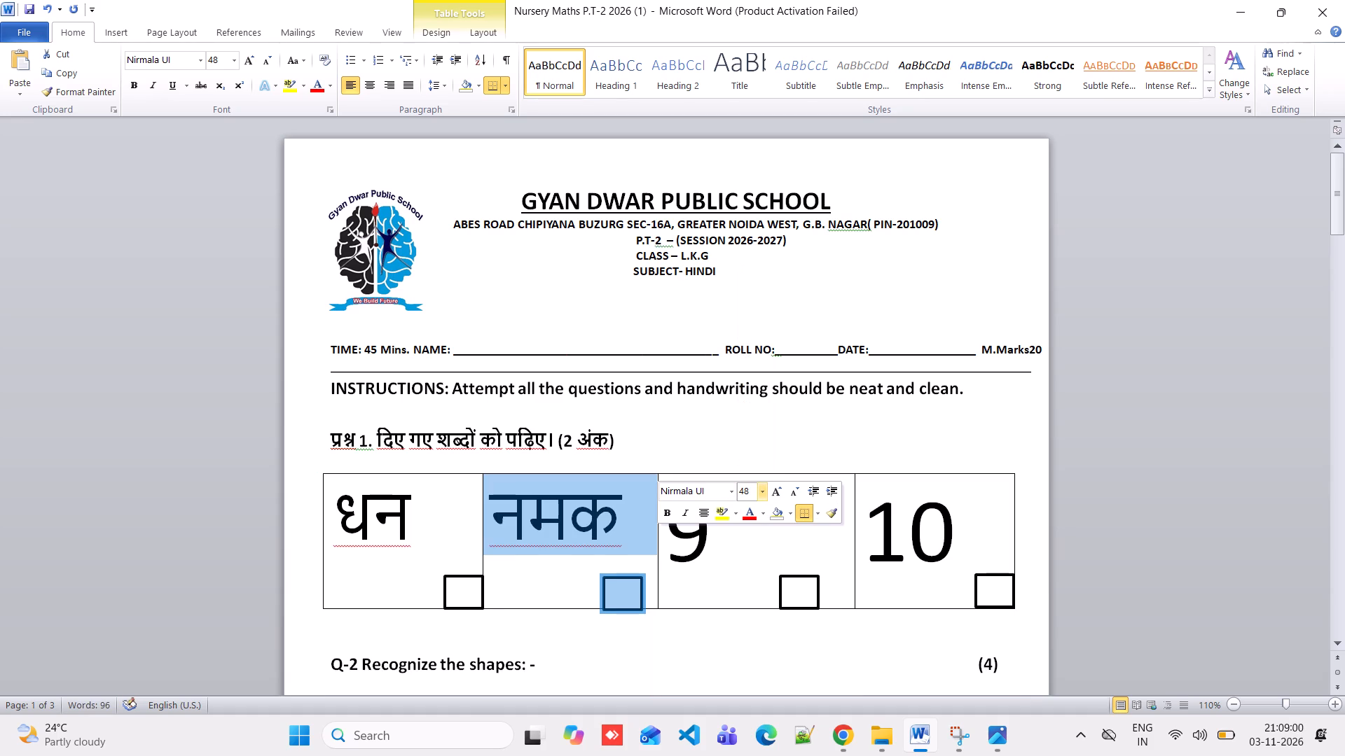
left_click(759, 491)
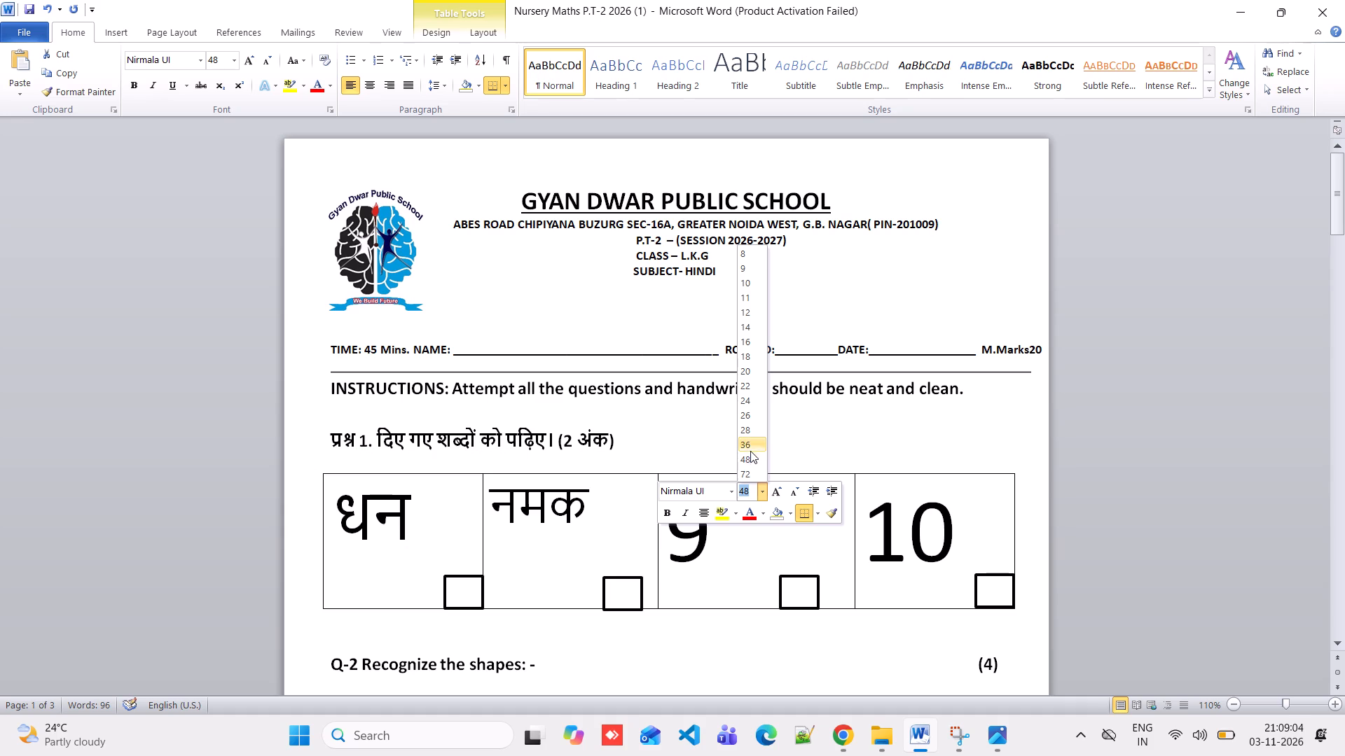
left_click(750, 458)
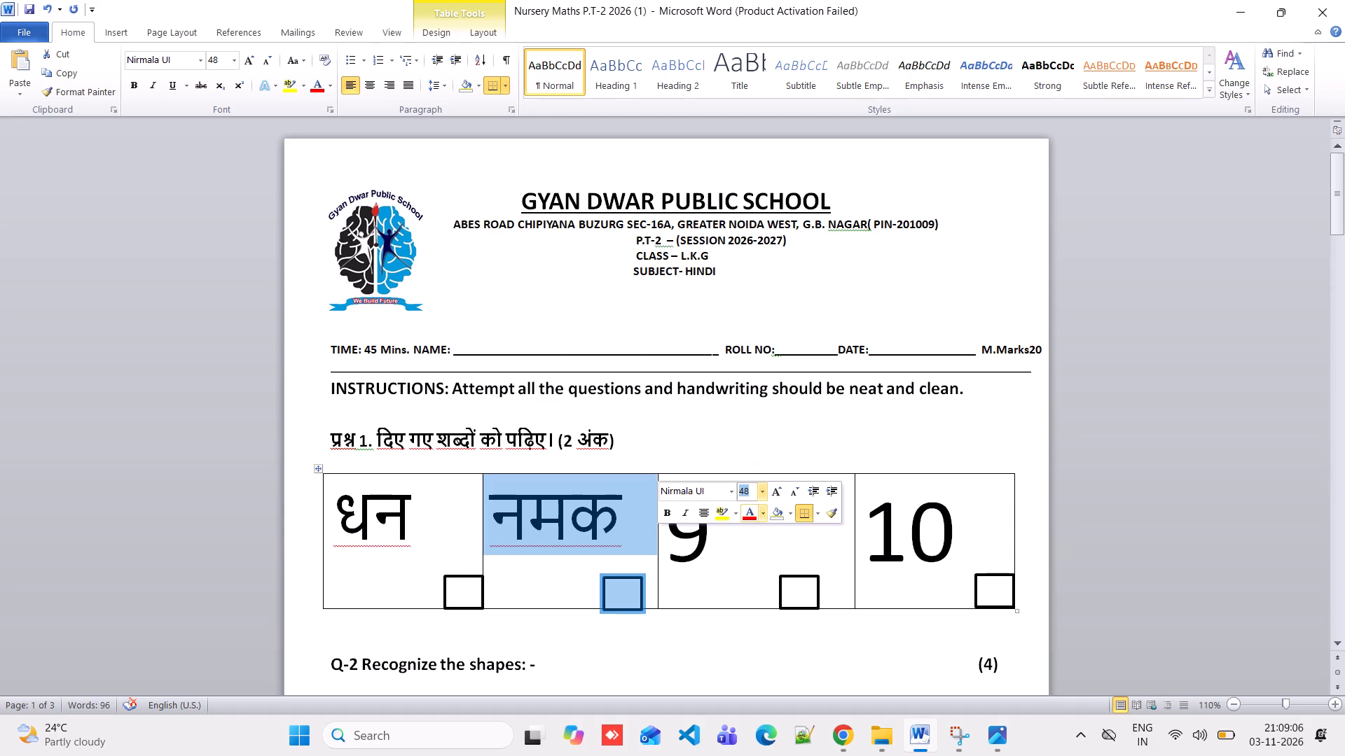
Place the text cursor after the number 9 in the third cell of the प्रश्न 1 table.
left_click(734, 555)
left_click(734, 555)
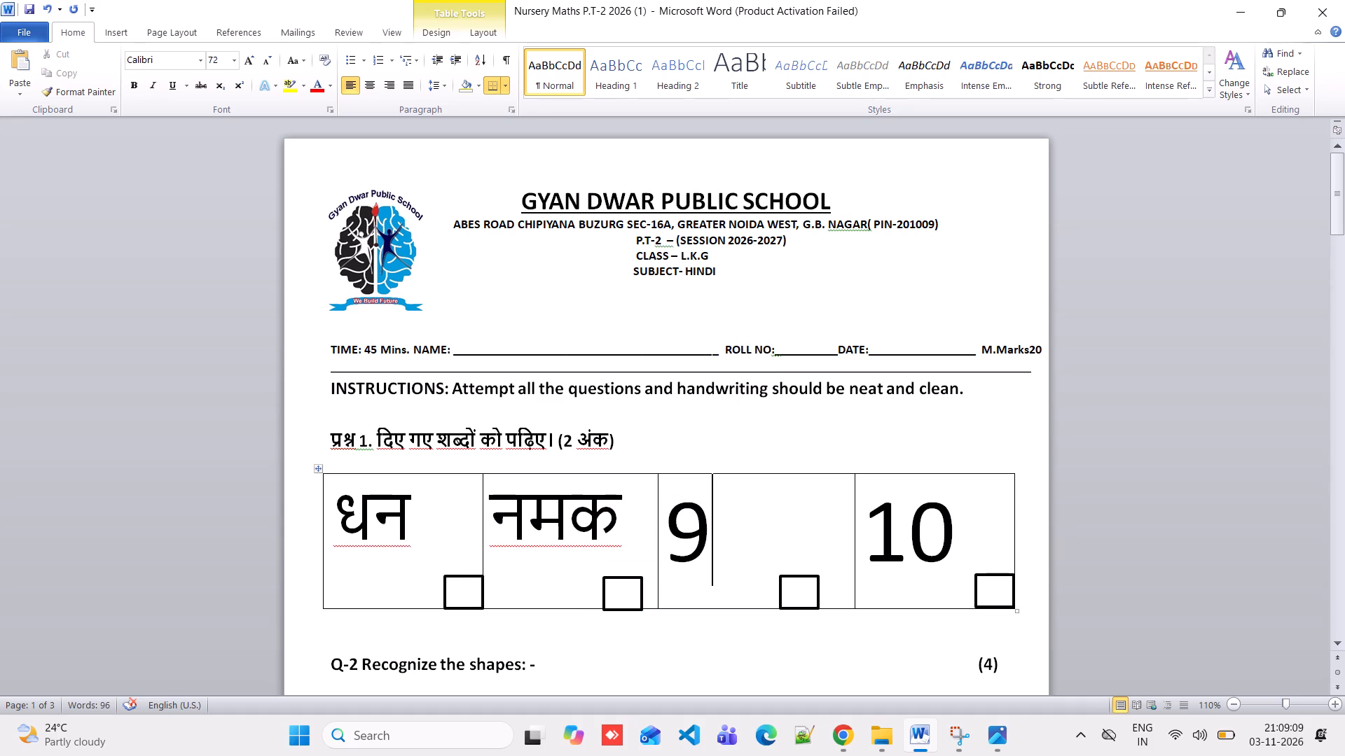
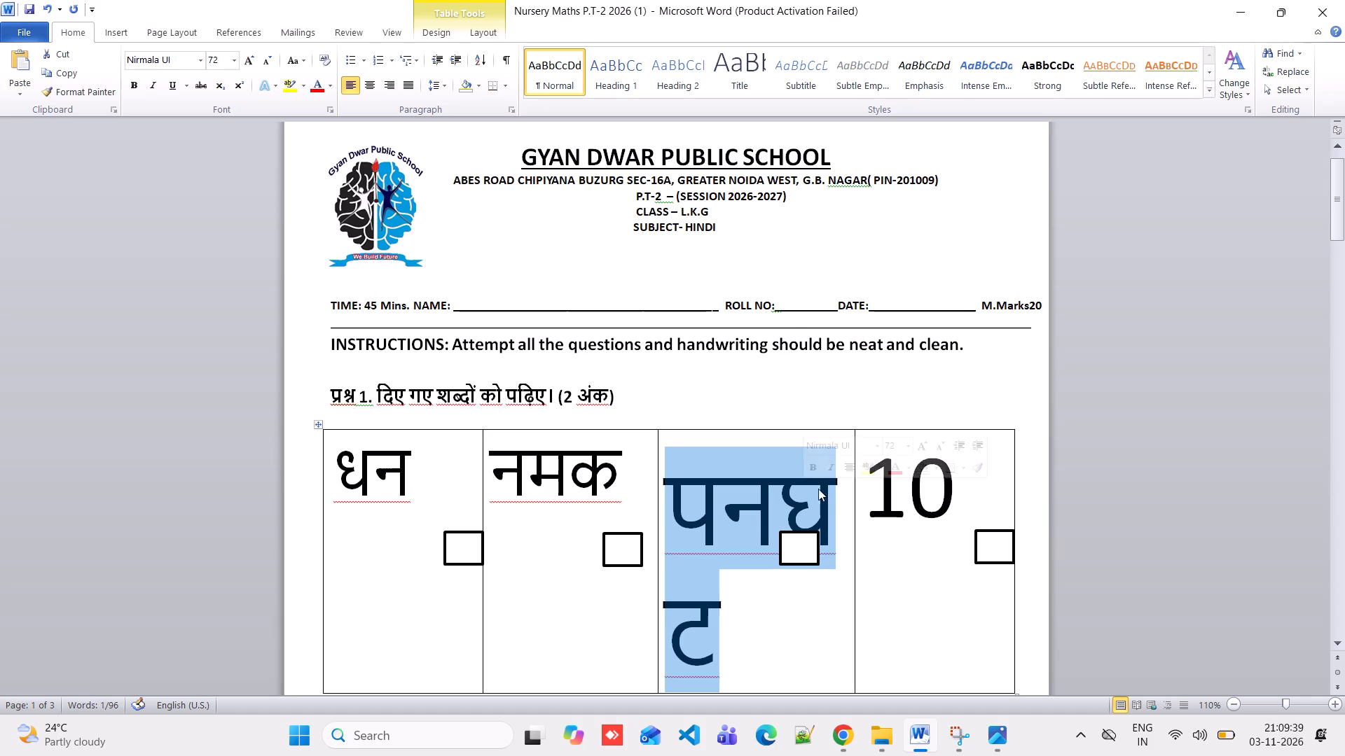
Open the font size choices for the selected word पनघट in the third cell of the प्रश्न 1 table.
left_click(906, 447)
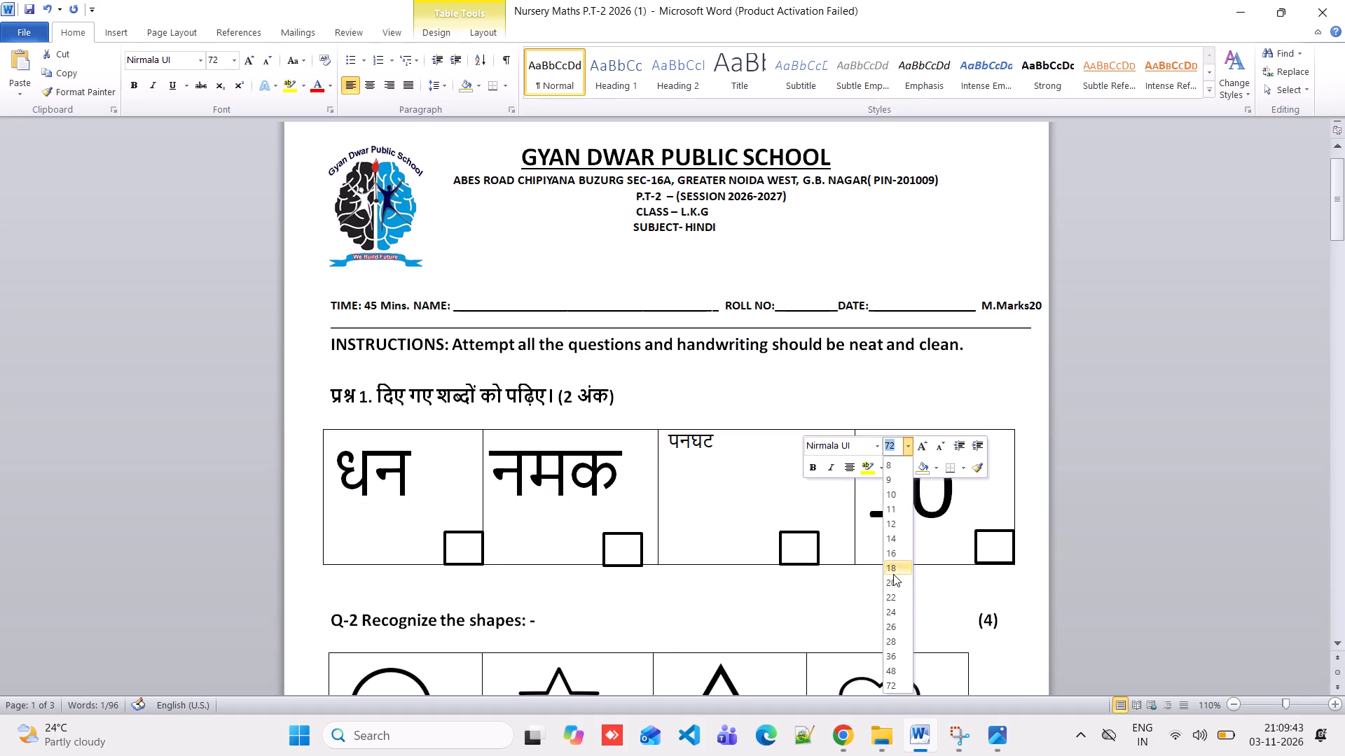
Set the font size of the word पनघट in the third cell of the प्रश्न 1 table to 48.
left_click(891, 668)
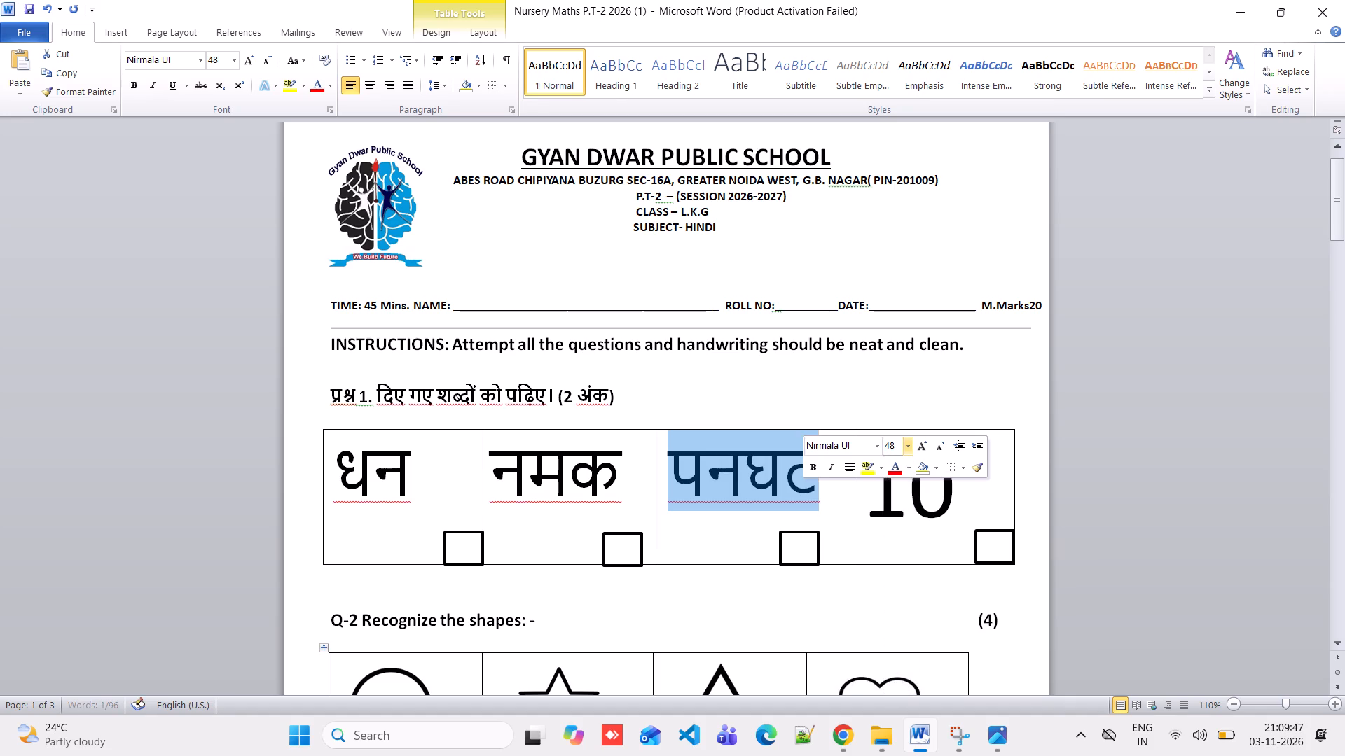
Place the text cursor after the number 10 in the fourth cell of the प्रश्न 1 table.
left_click(891, 510)
left_click(952, 498)
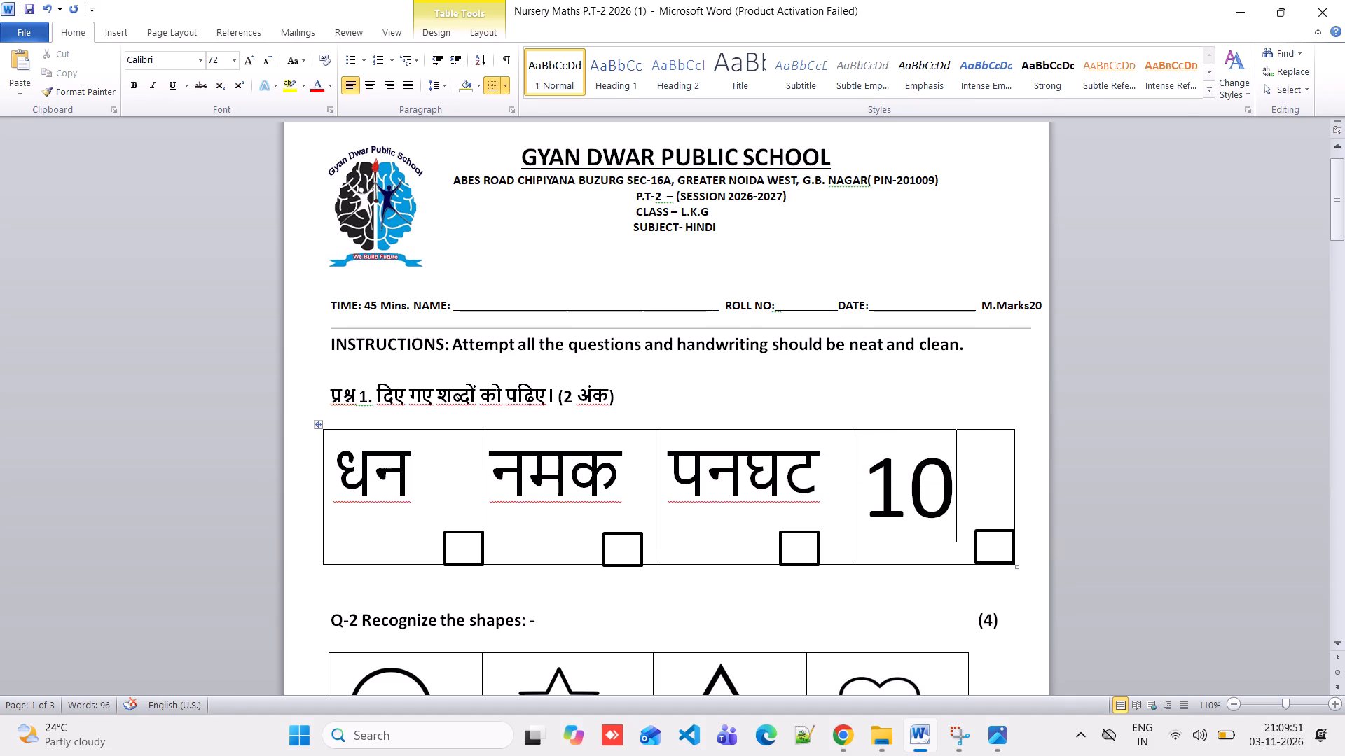
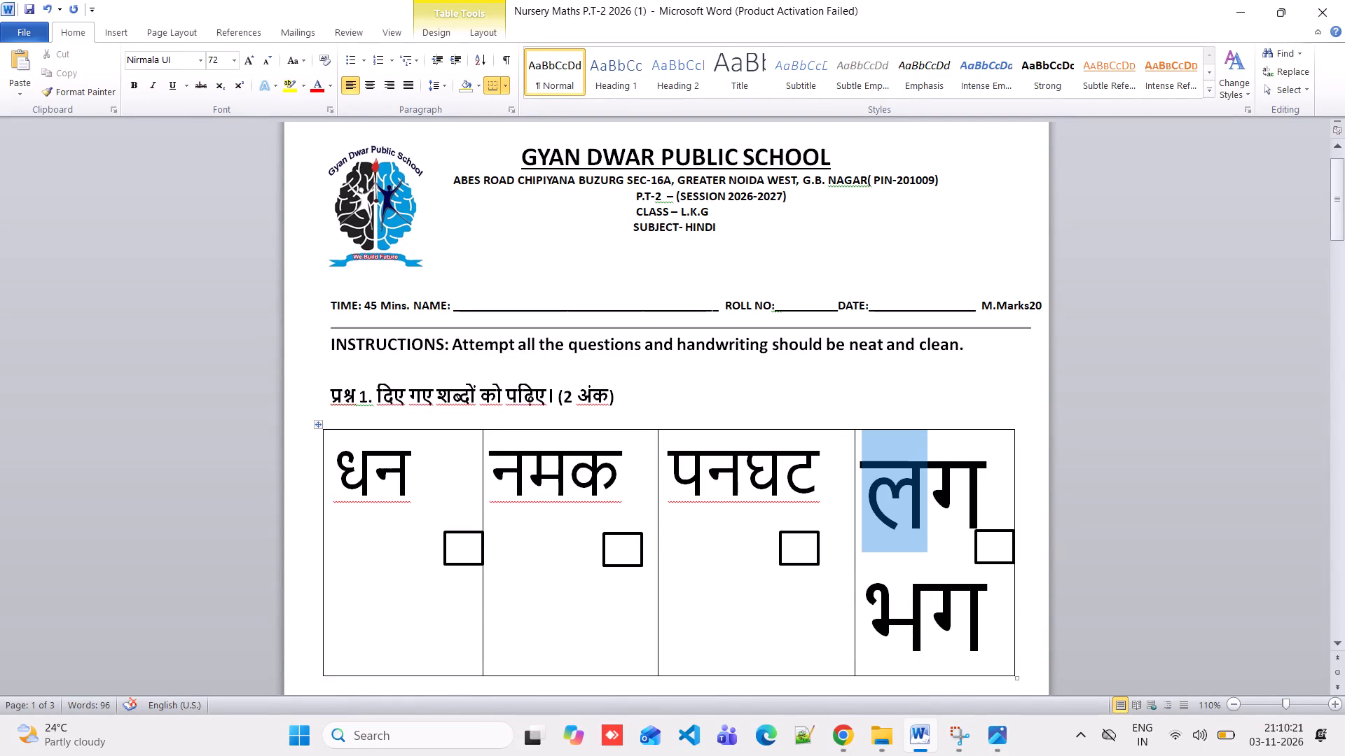
Set the font size of the word लगभग in the fourth cell of the प्रश्न 1 table to 36.
left_click_drag(918, 527, 977, 624)
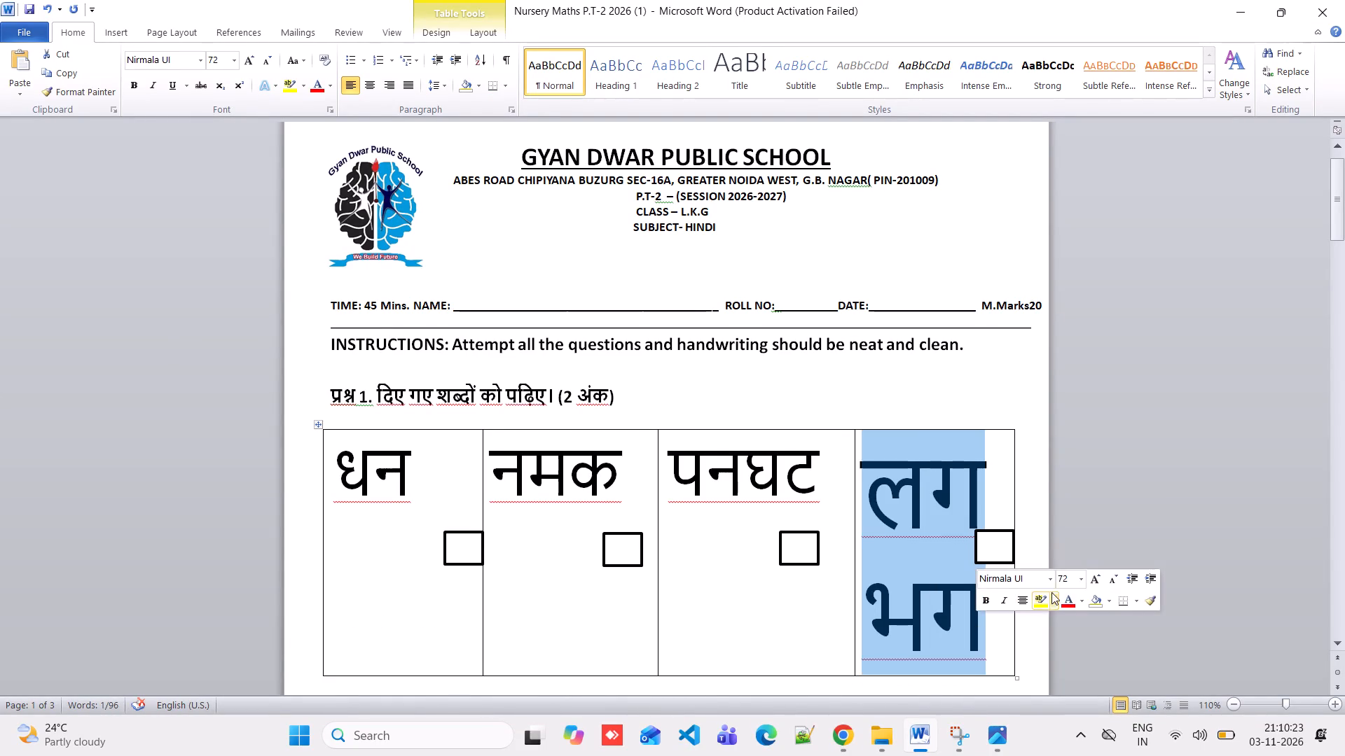
left_click(1078, 582)
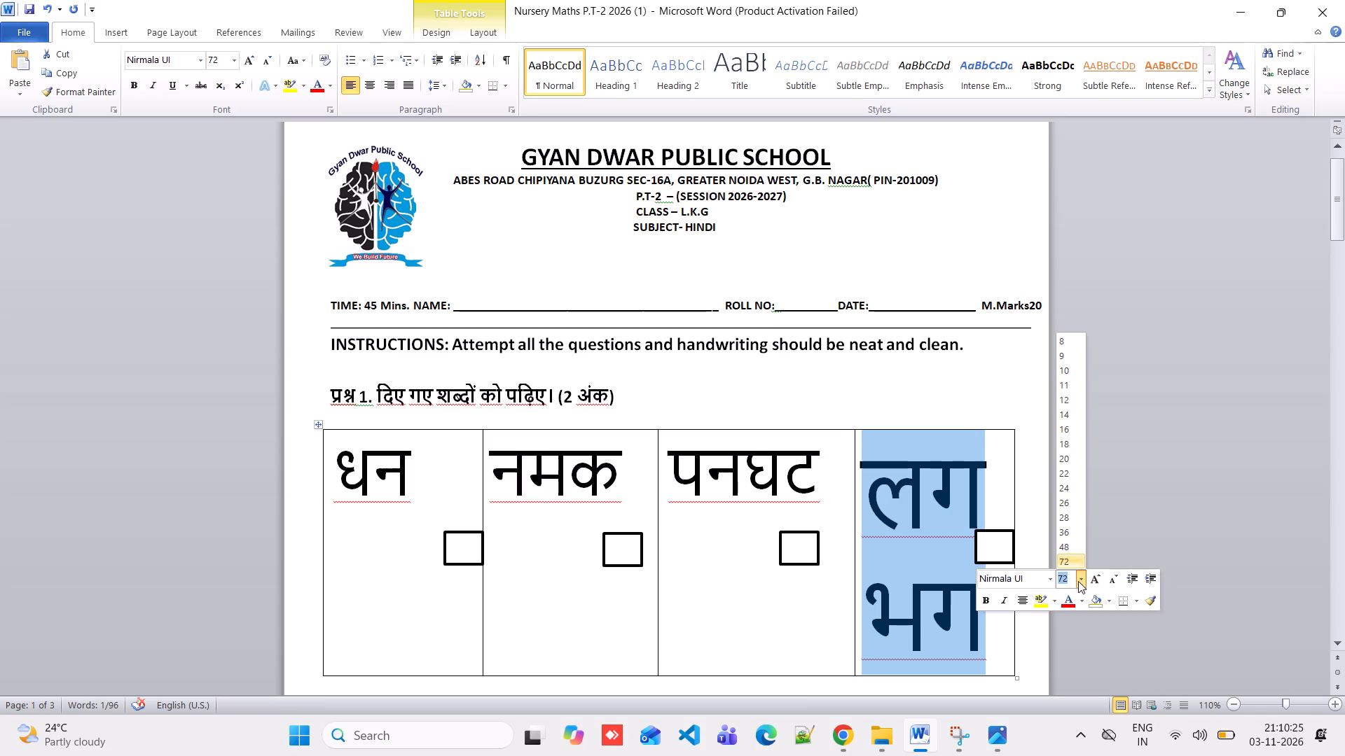
left_click(1067, 534)
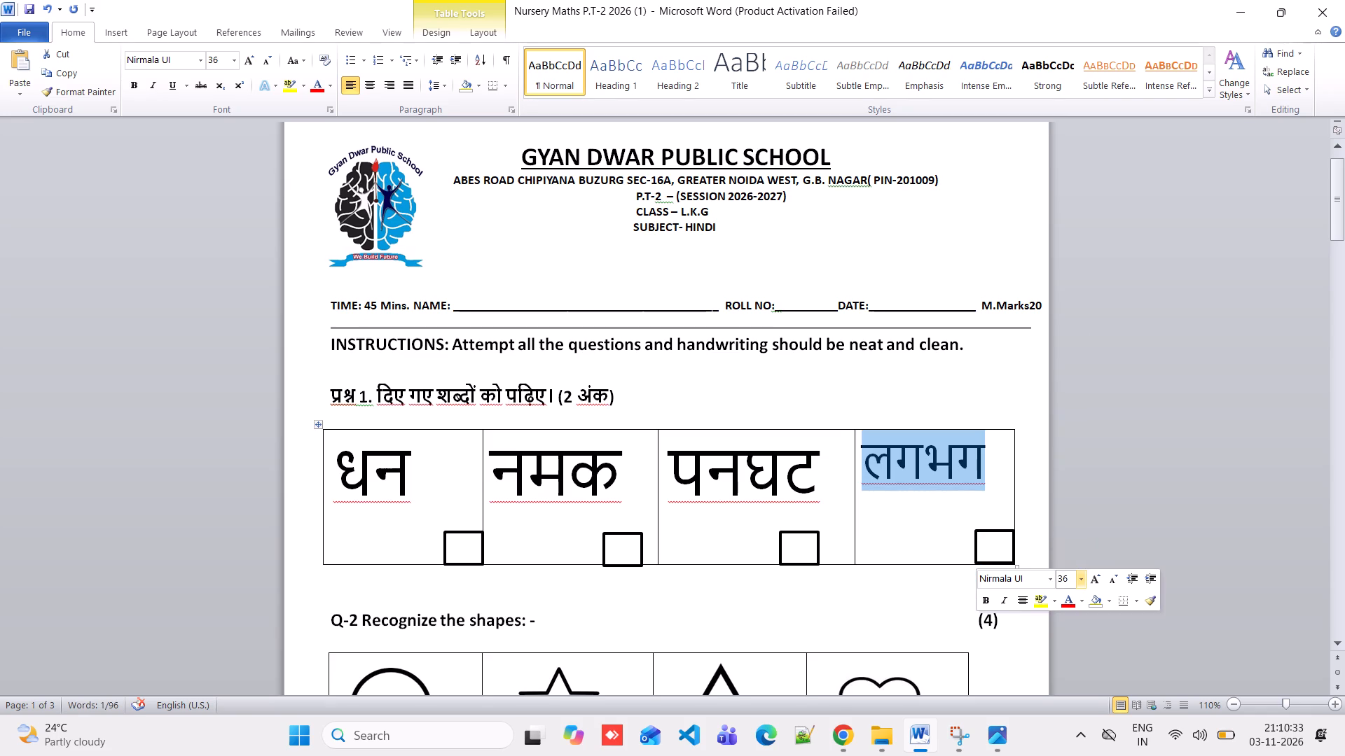
Set the font size of all letters of पनघट in the third cell of the प्रश्न 1 table to 28.
left_click(669, 455)
left_click_drag(669, 455, 837, 480)
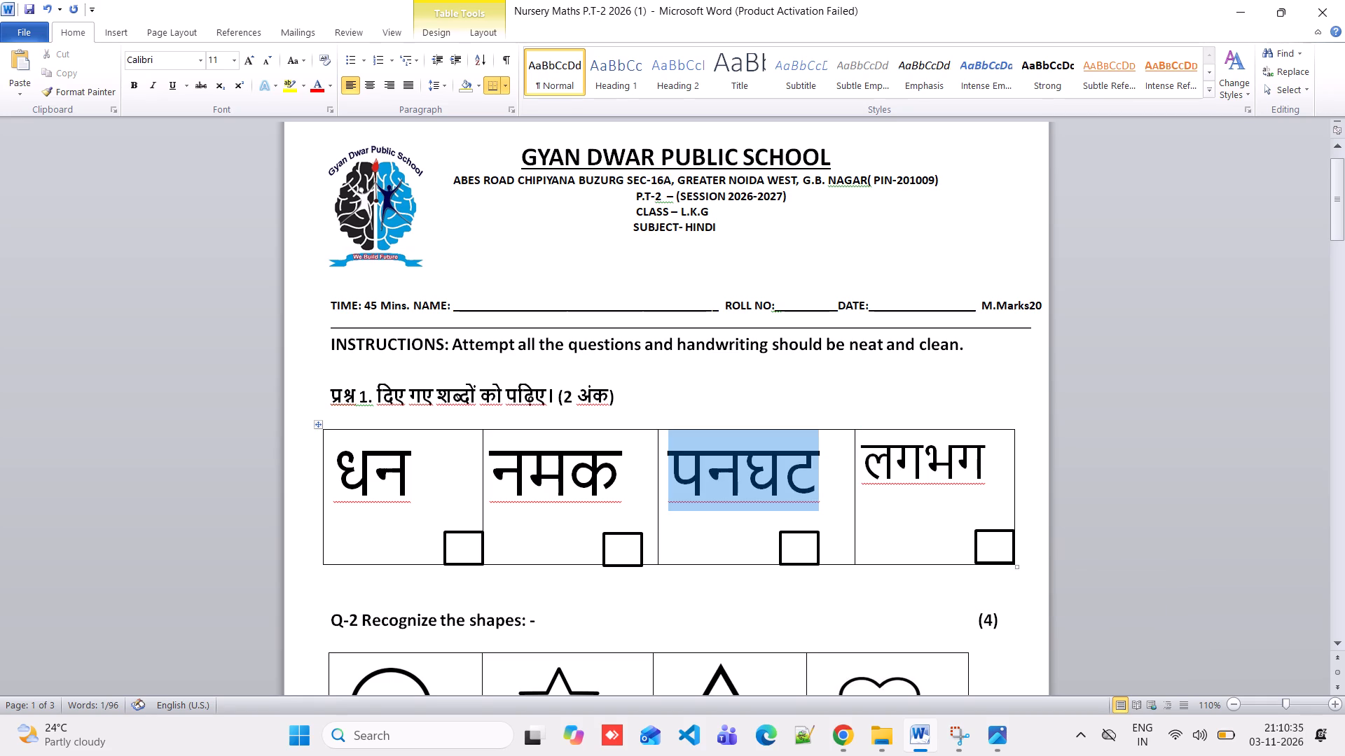
left_click_drag(837, 480, 825, 458)
left_click_drag(825, 458, 786, 501)
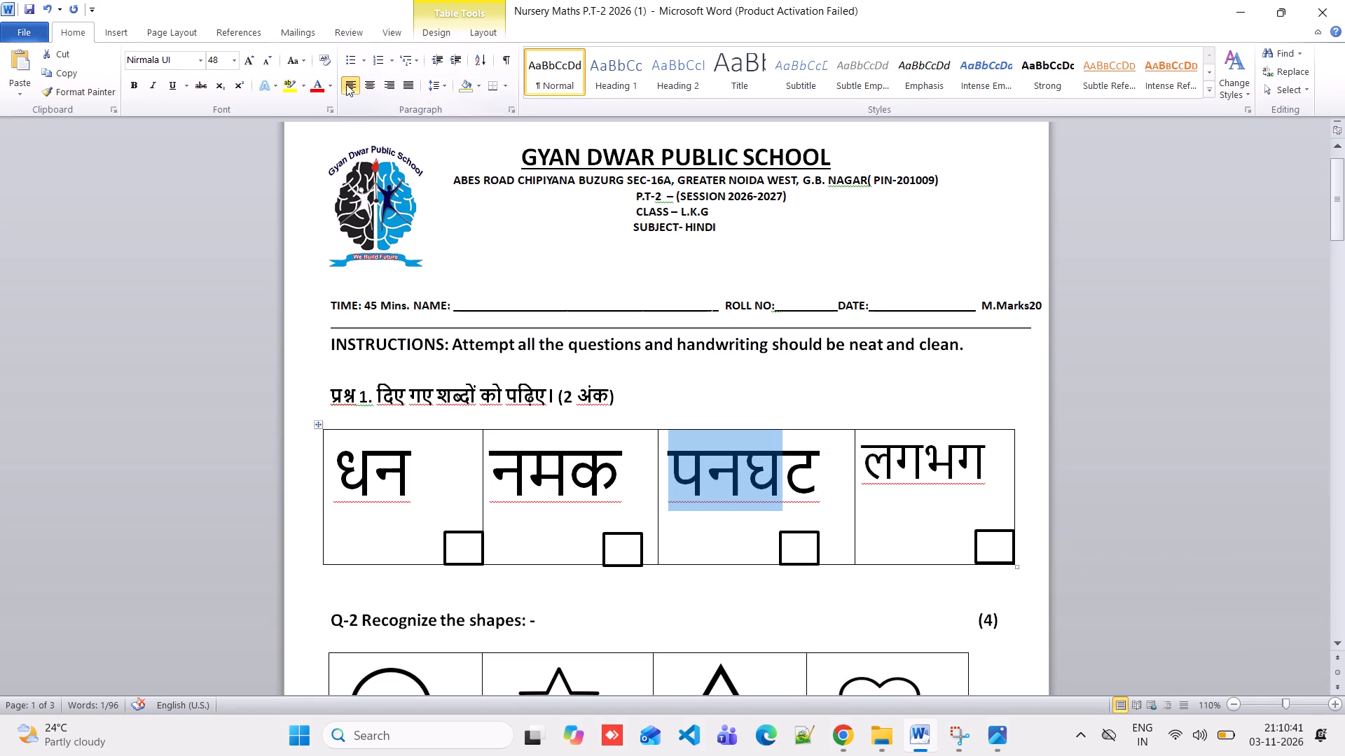
left_click(229, 57)
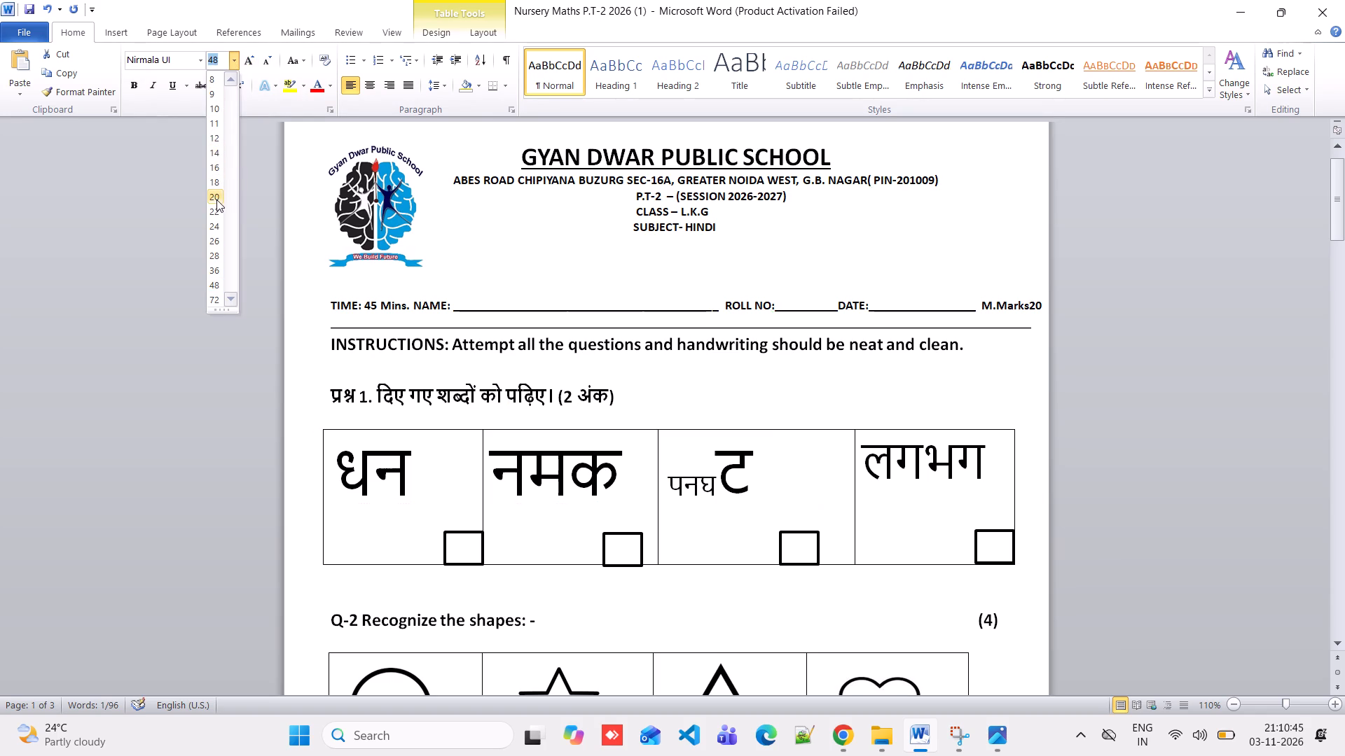
left_click(216, 249)
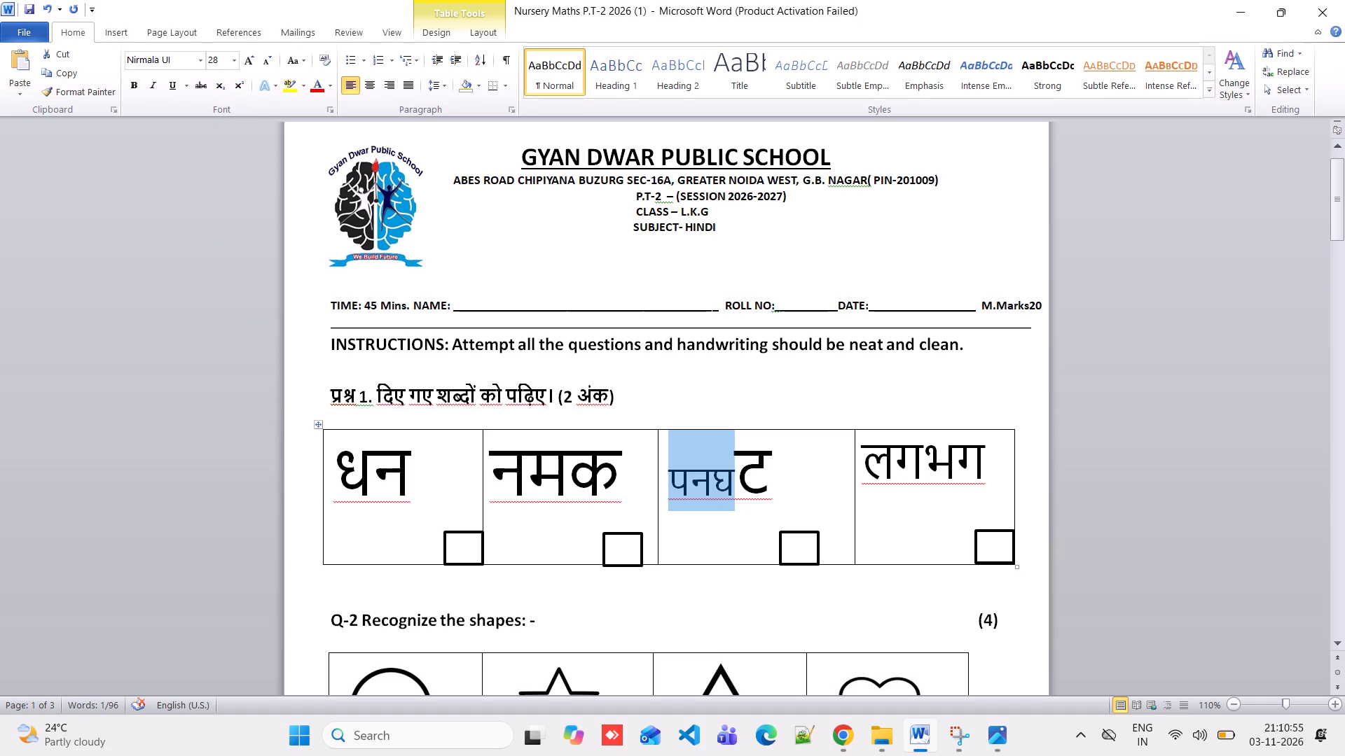
left_click_drag(734, 461, 766, 468)
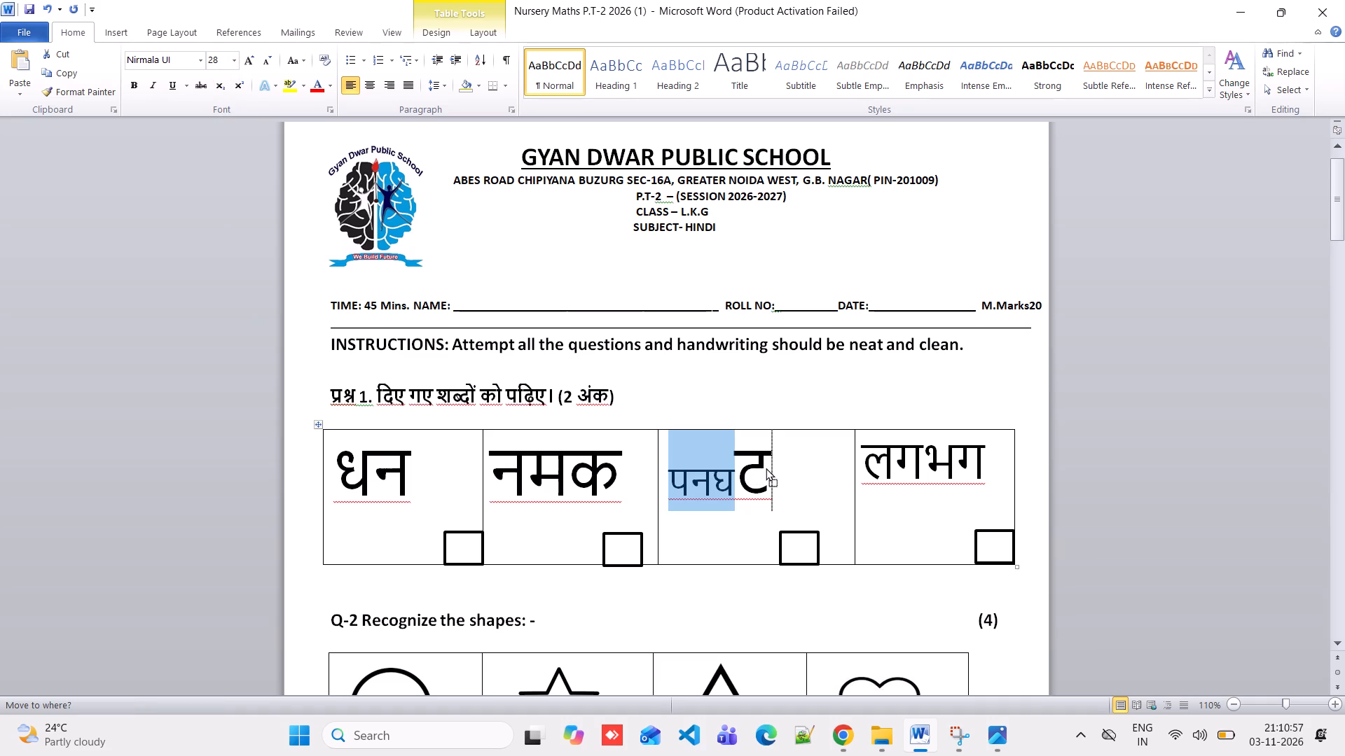
left_click_drag(766, 468, 733, 444)
left_click(733, 444)
left_click_drag(733, 444, 767, 474)
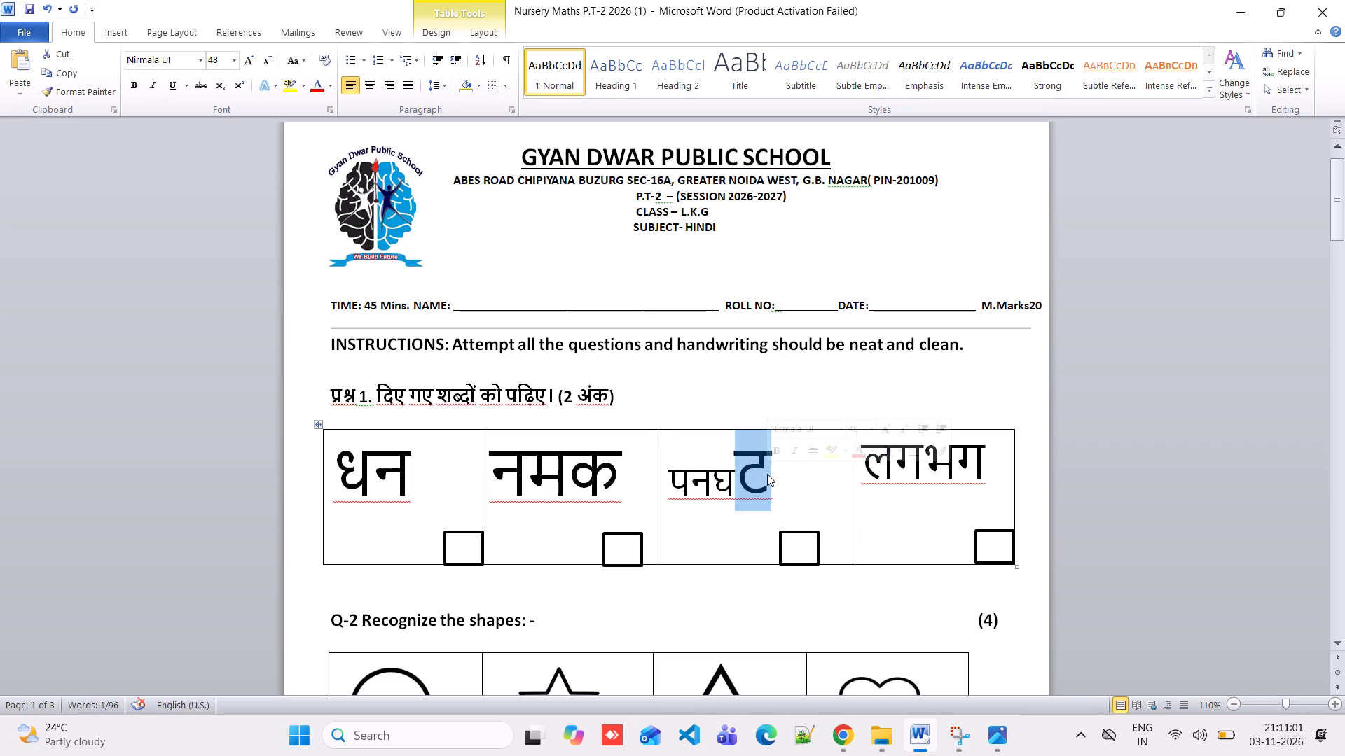
left_click(868, 426)
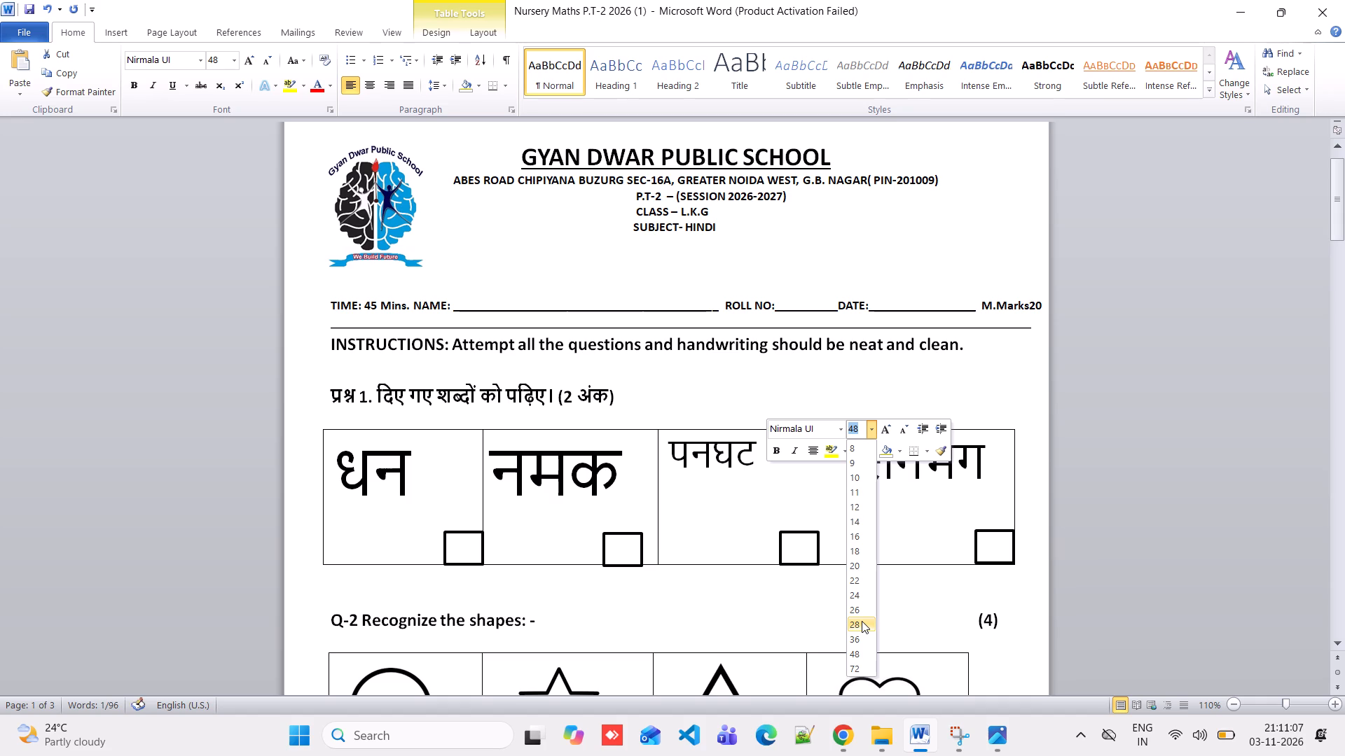
left_click(862, 621)
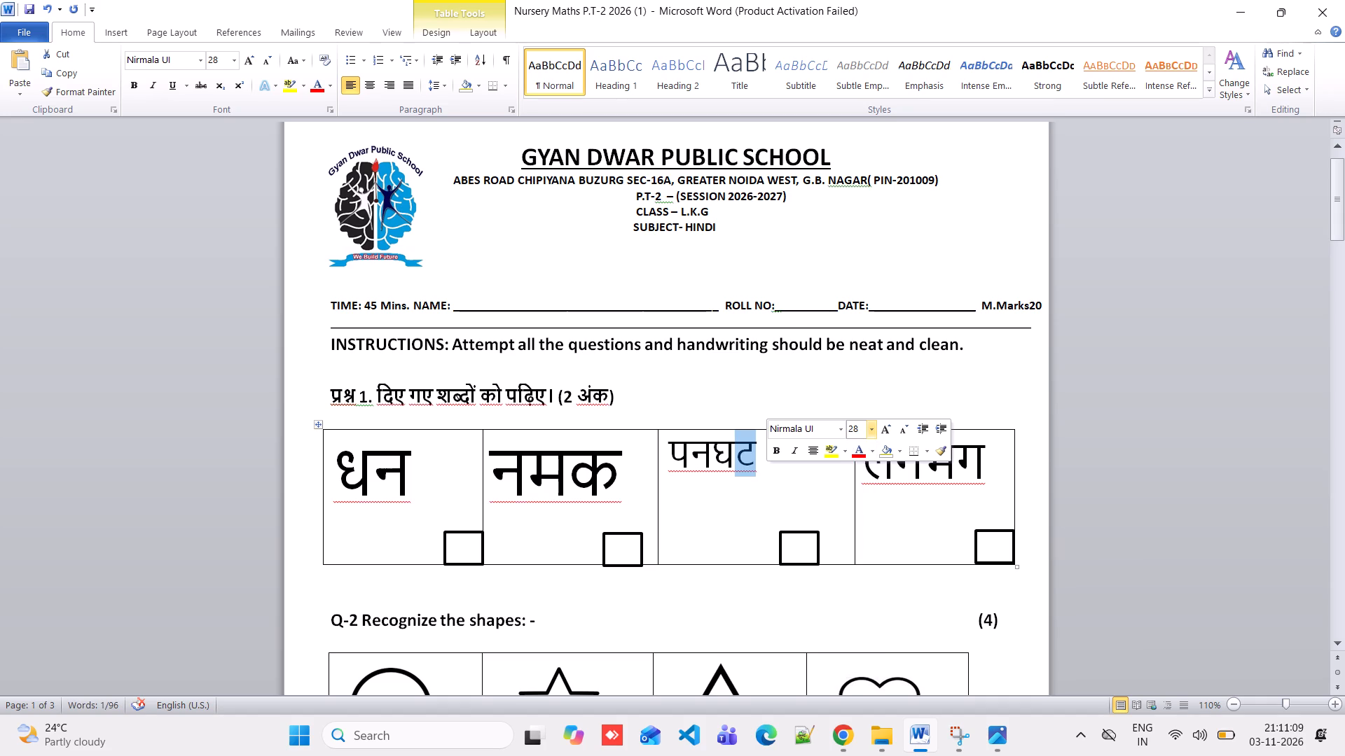
Set the font size of the word नमक in the second cell of the प्रश्न 1 table to 36.
left_click_drag(490, 453, 545, 468)
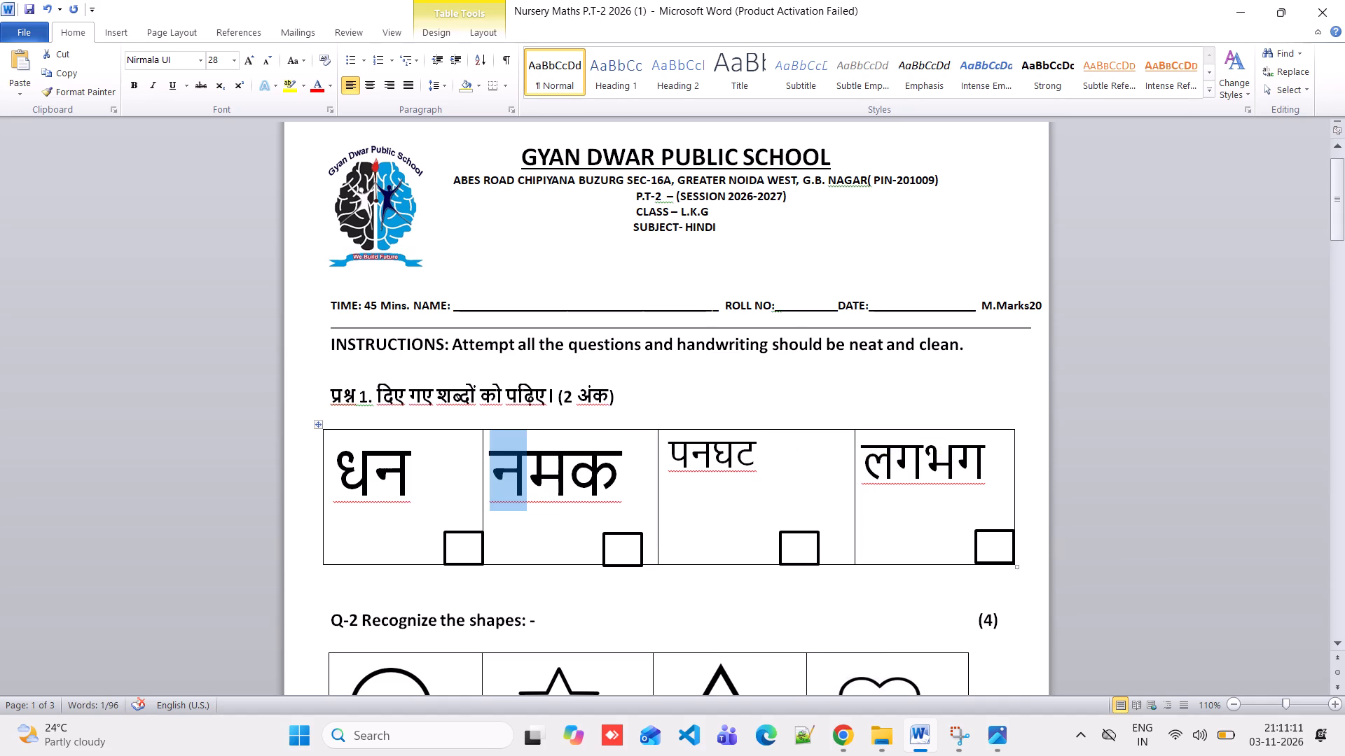
left_click_drag(545, 468, 614, 470)
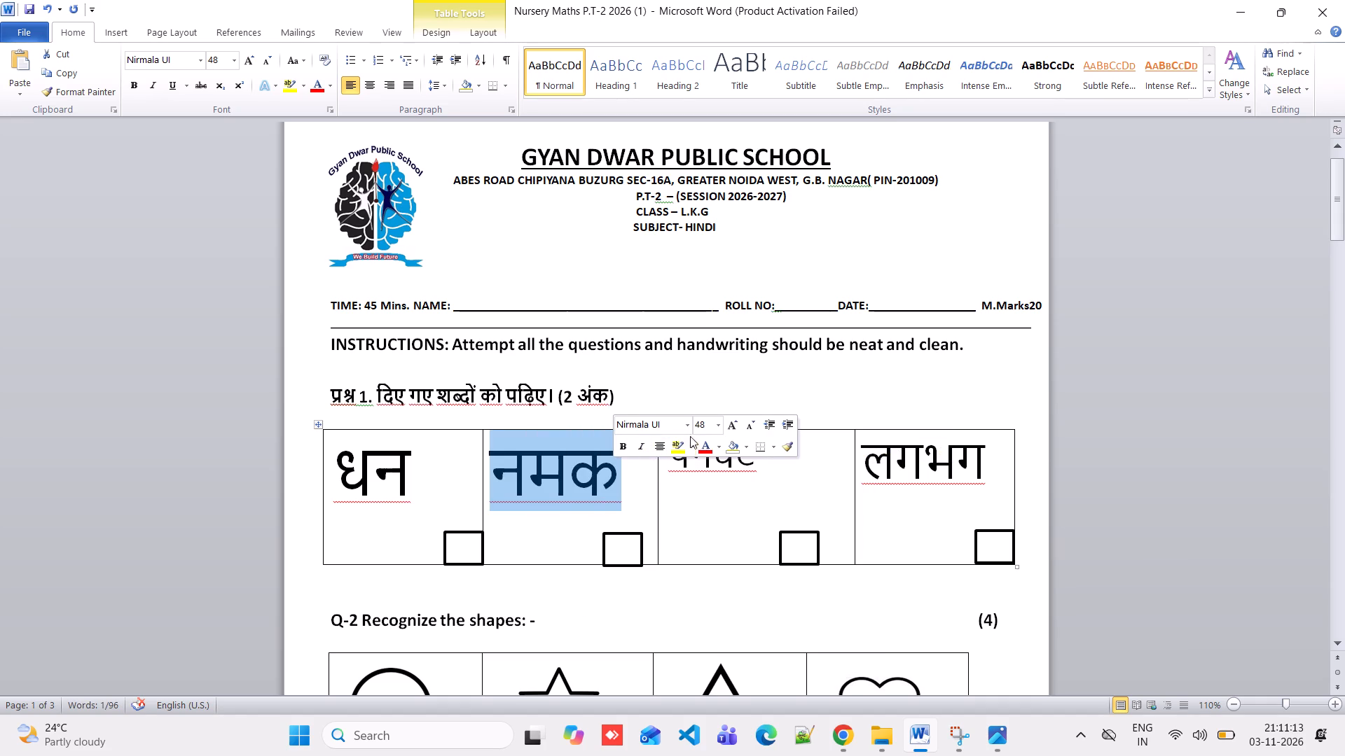
left_click(717, 426)
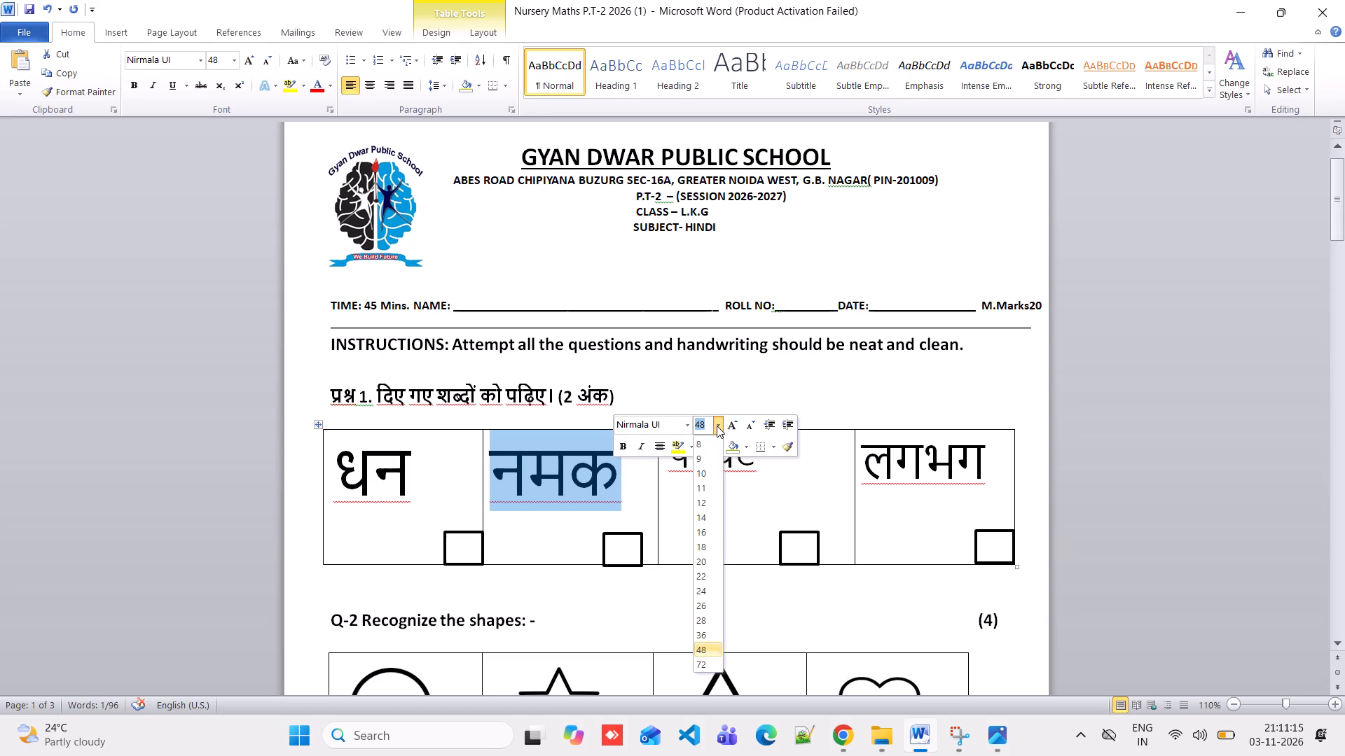
left_click(703, 624)
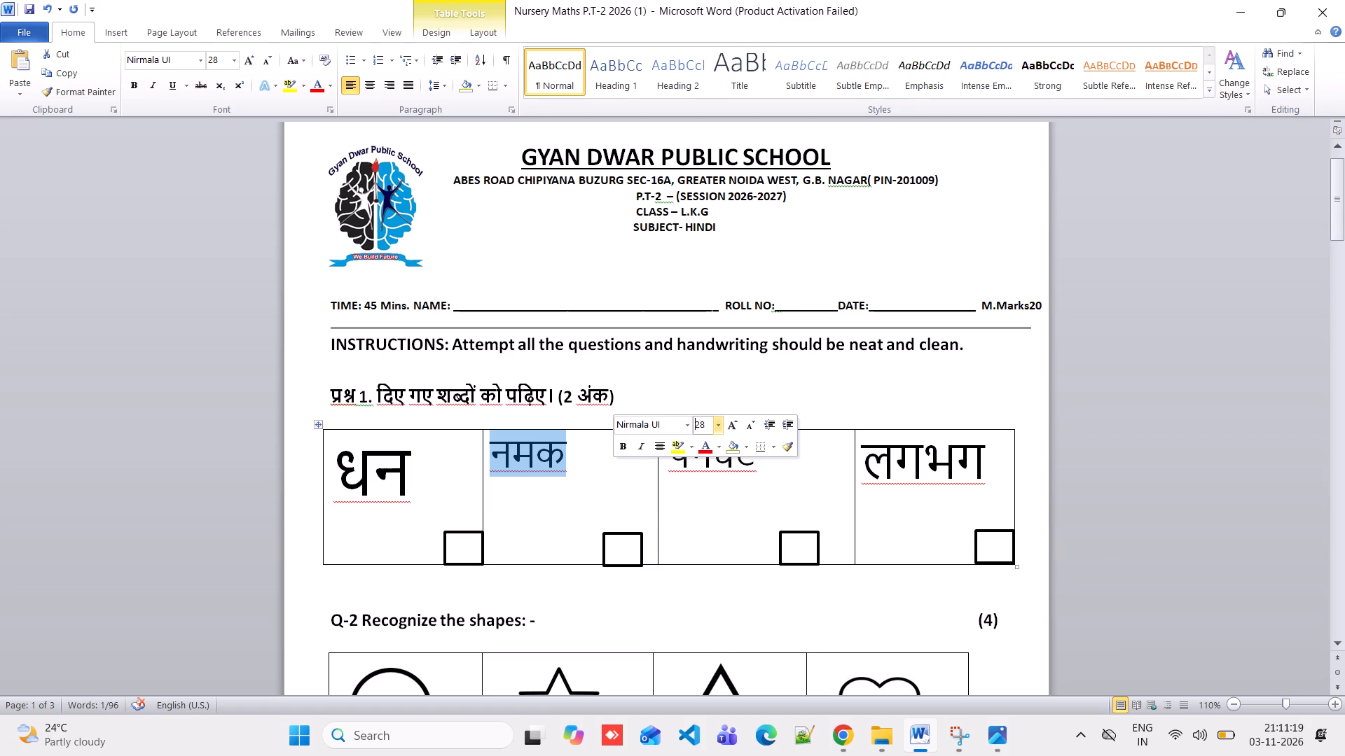
left_click(719, 429)
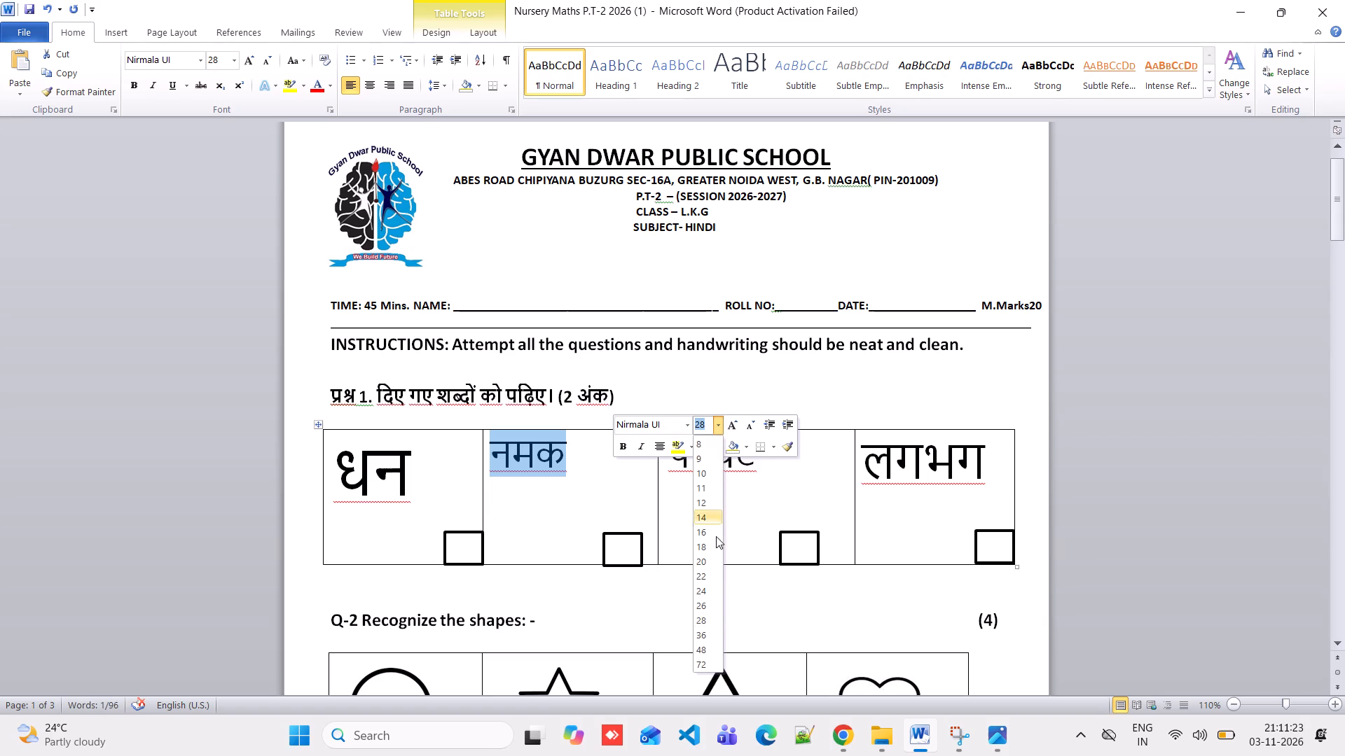
left_click(702, 635)
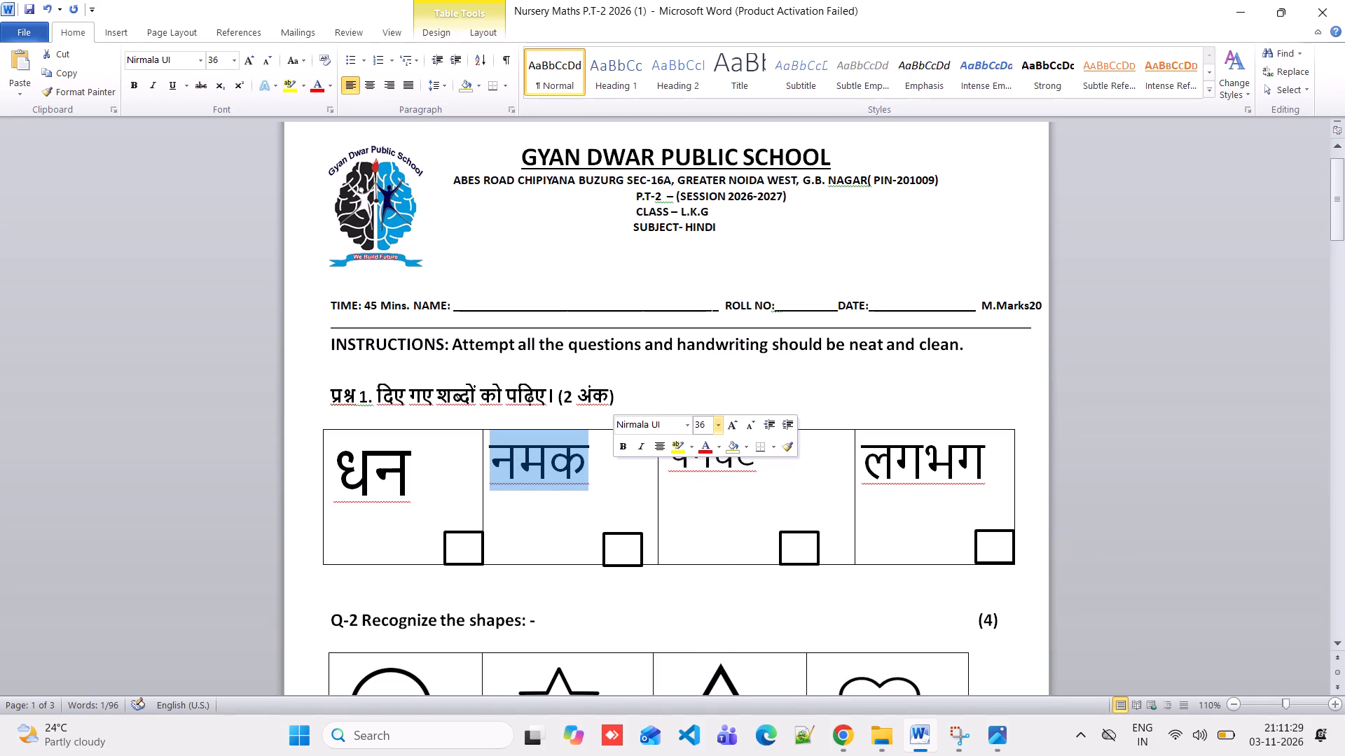
left_click(270, 460)
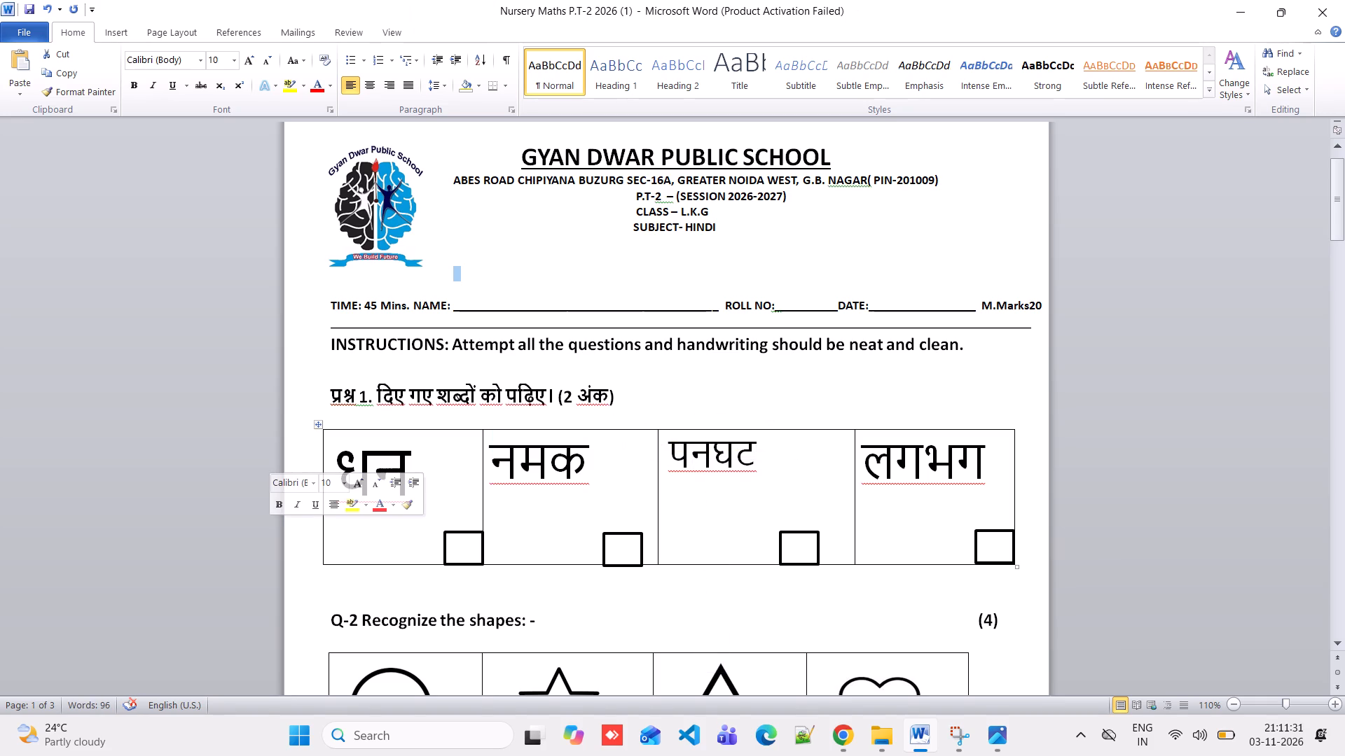
Try to delete the question line Q-2 Recognize the shapes above the shapes table.
scroll(655, 477, "down", 2, "ctrl")
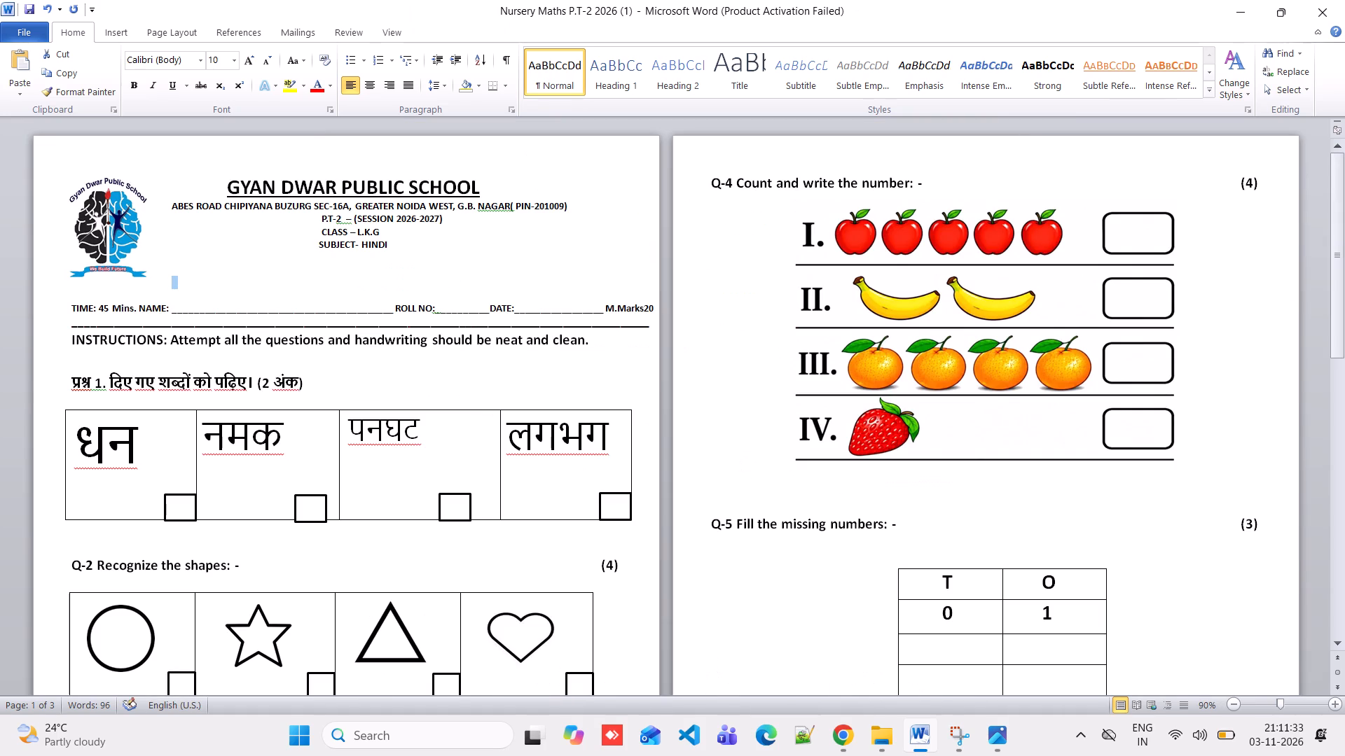
scroll(655, 477, "right", 2)
scroll(373, 477, "down", 1)
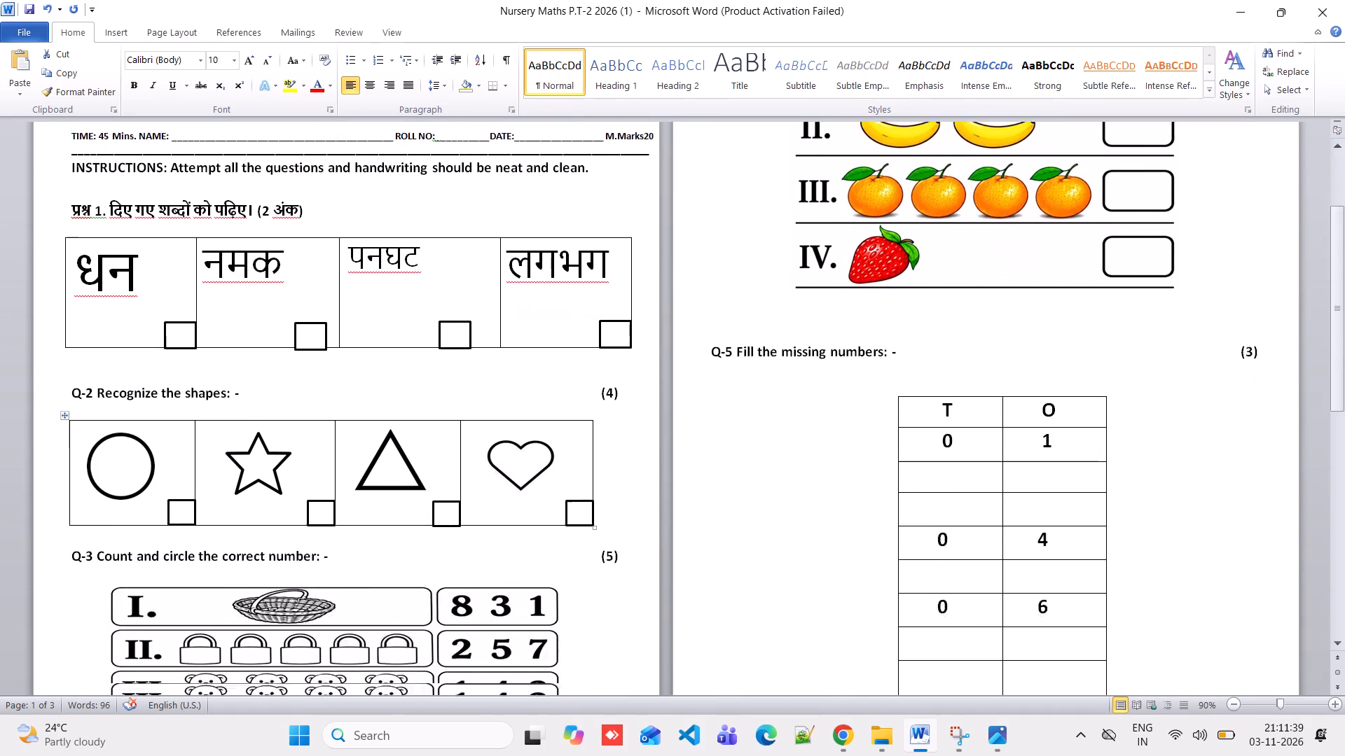
scroll(373, 477, "down", 1)
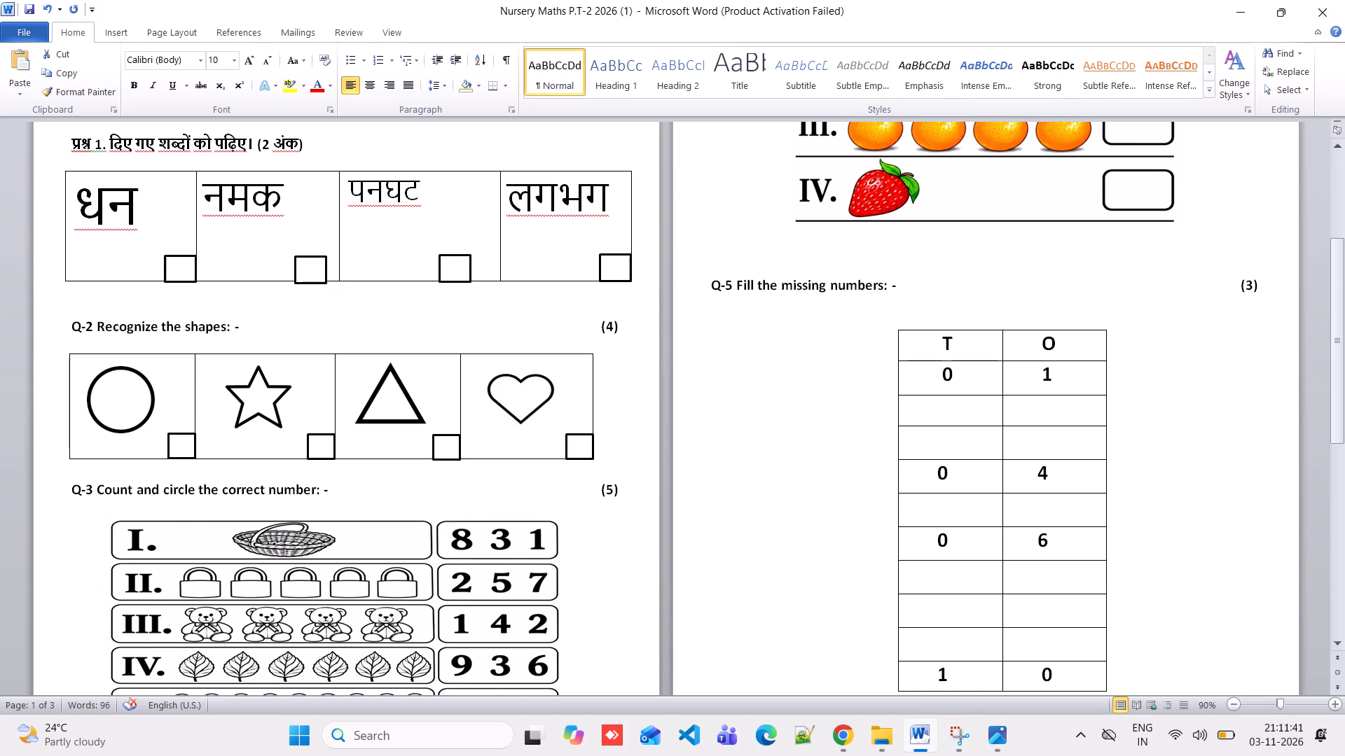
left_click_drag(67, 323, 191, 335)
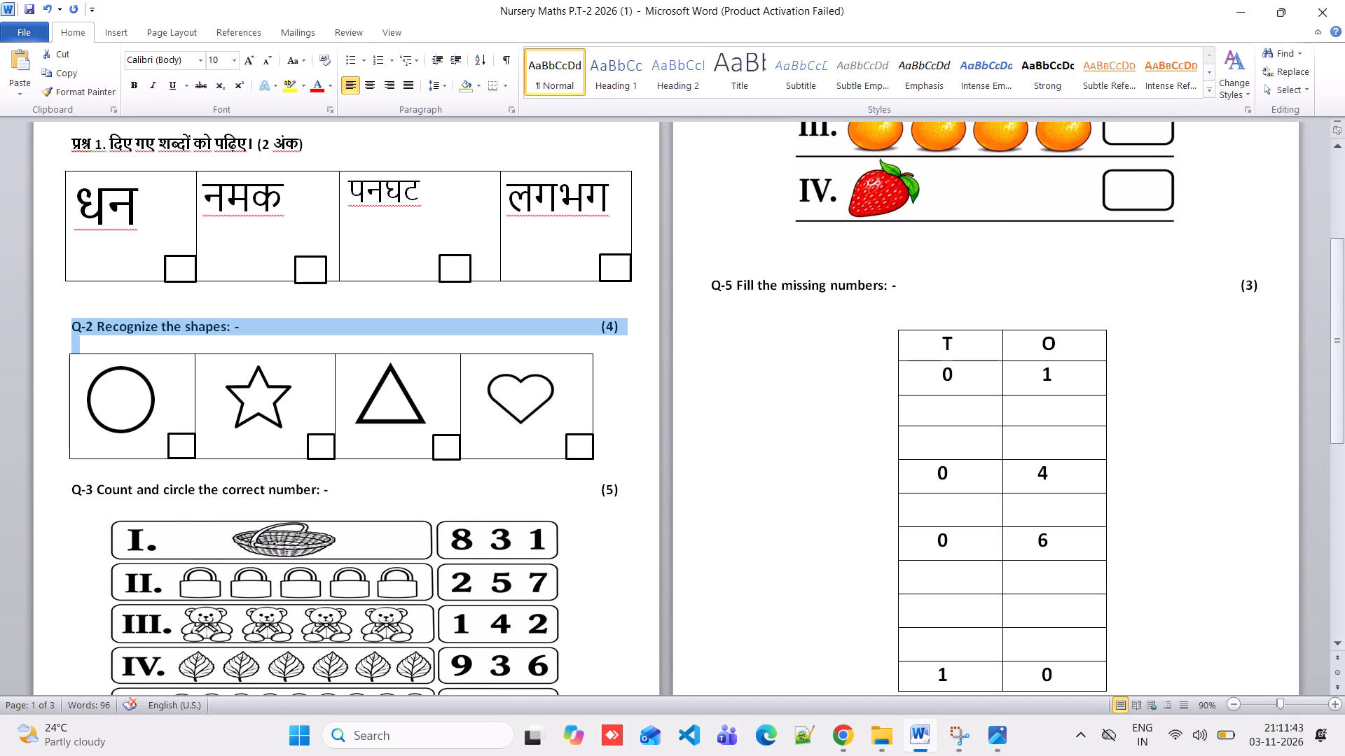
left_click_drag(191, 335, 235, 339)
key("BackSpace")
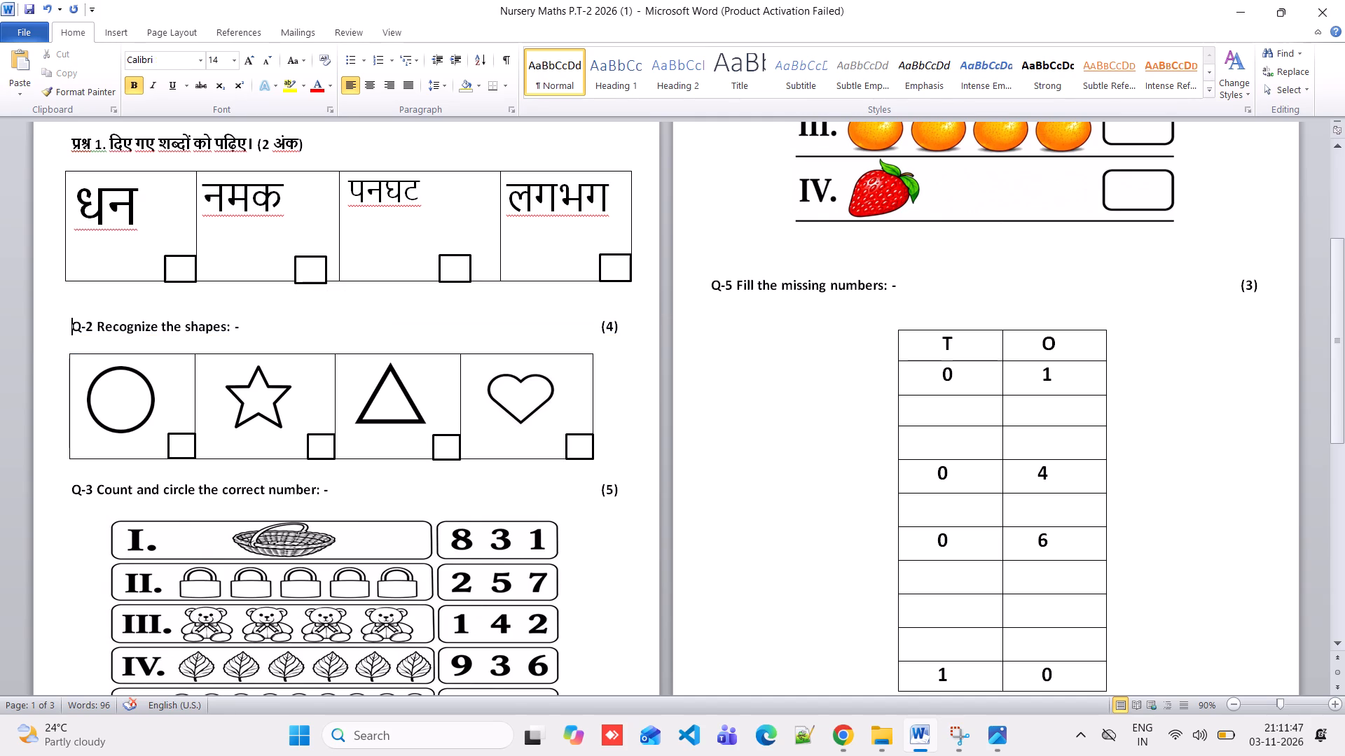
Delete the question text "Q-2 Recognize the shapes: -" above the shapes table, leaving out the marks (4).
left_click_drag(70, 323, 274, 313)
left_click_drag(274, 313, 166, 323)
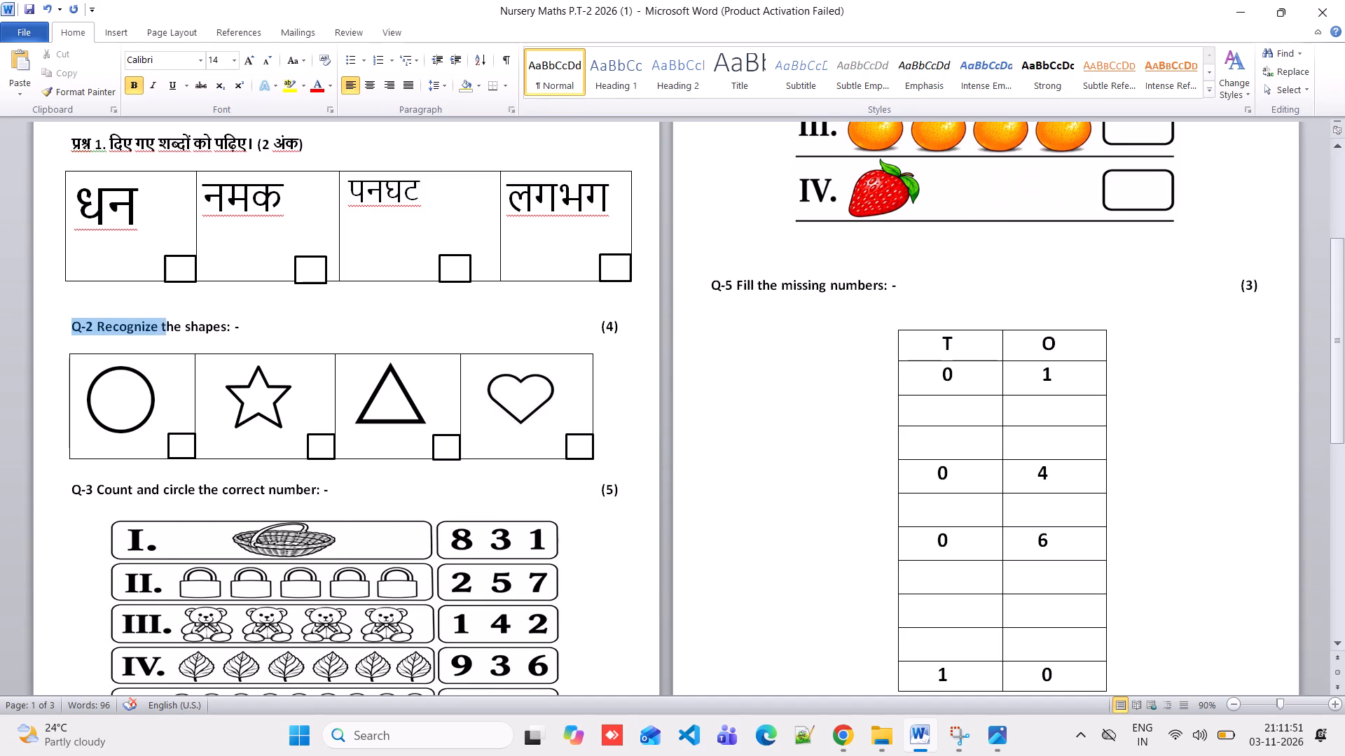
left_click_drag(166, 323, 390, 320)
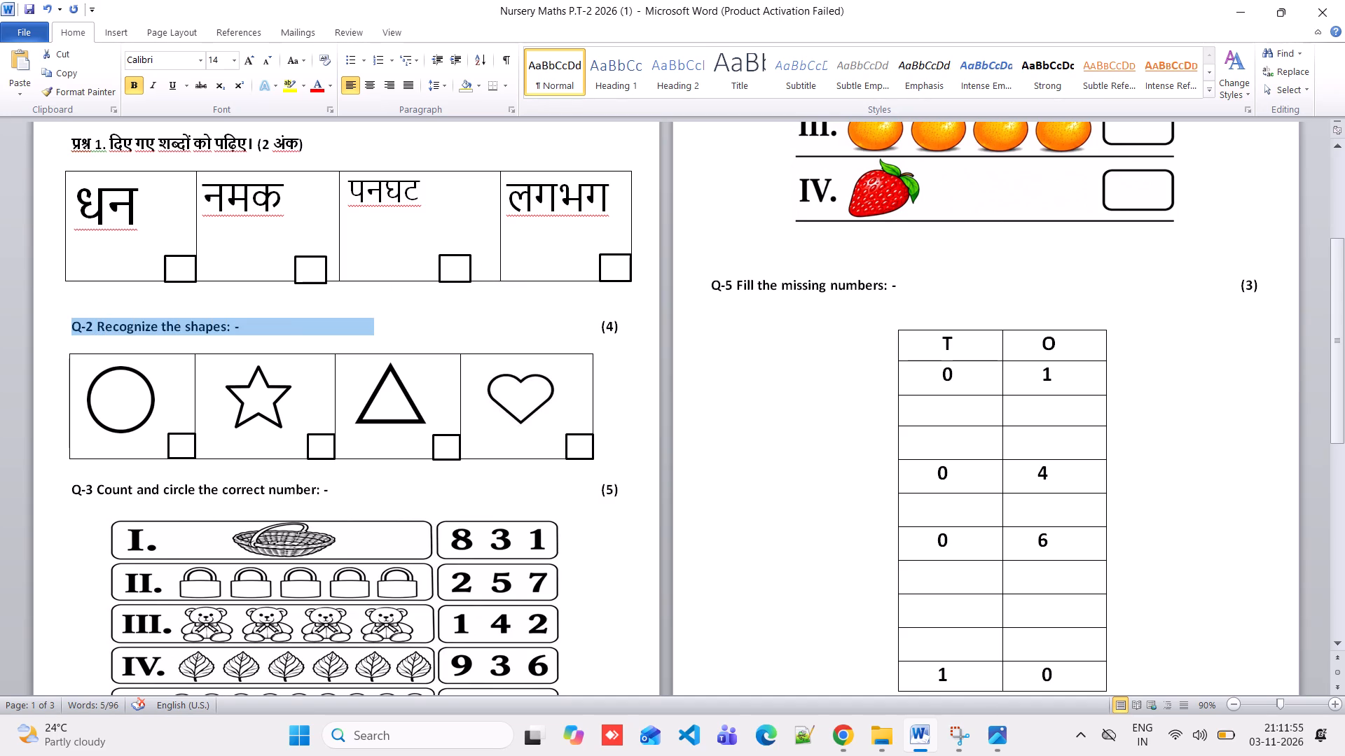
key("BackSpace")
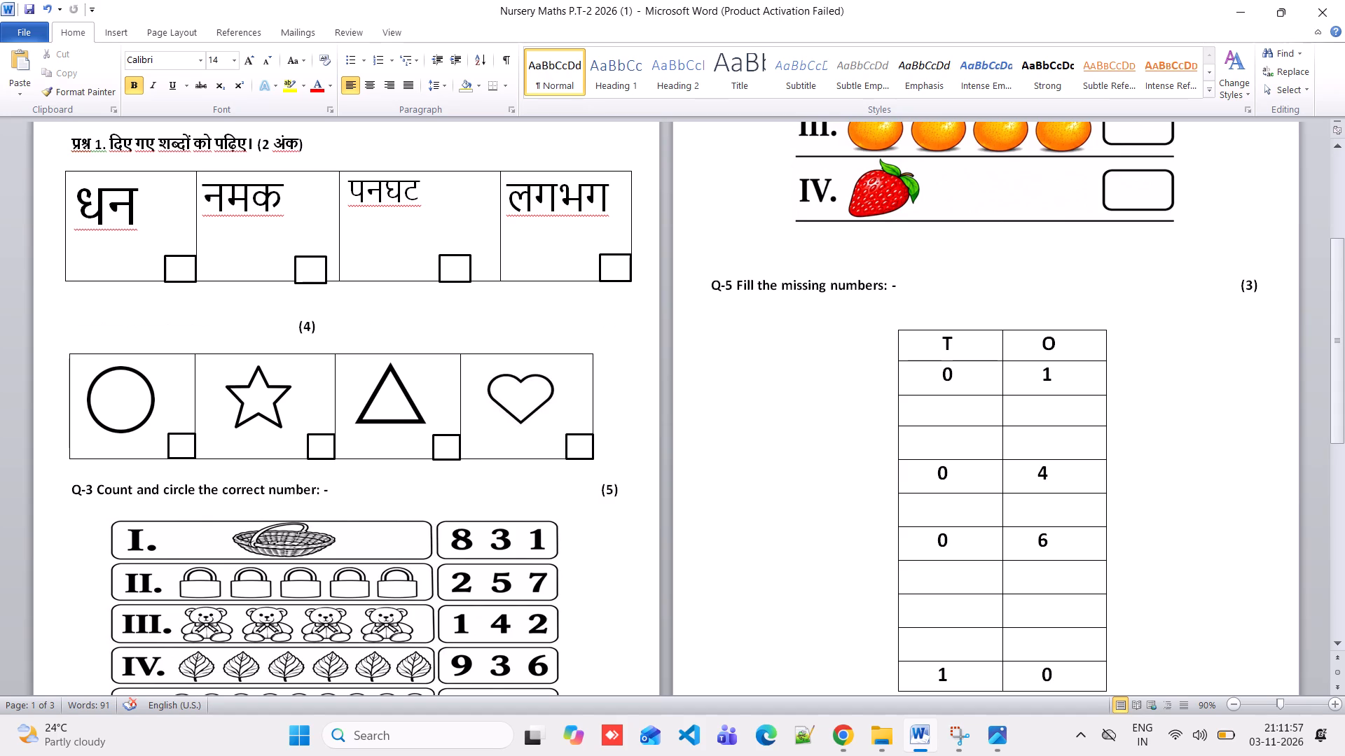
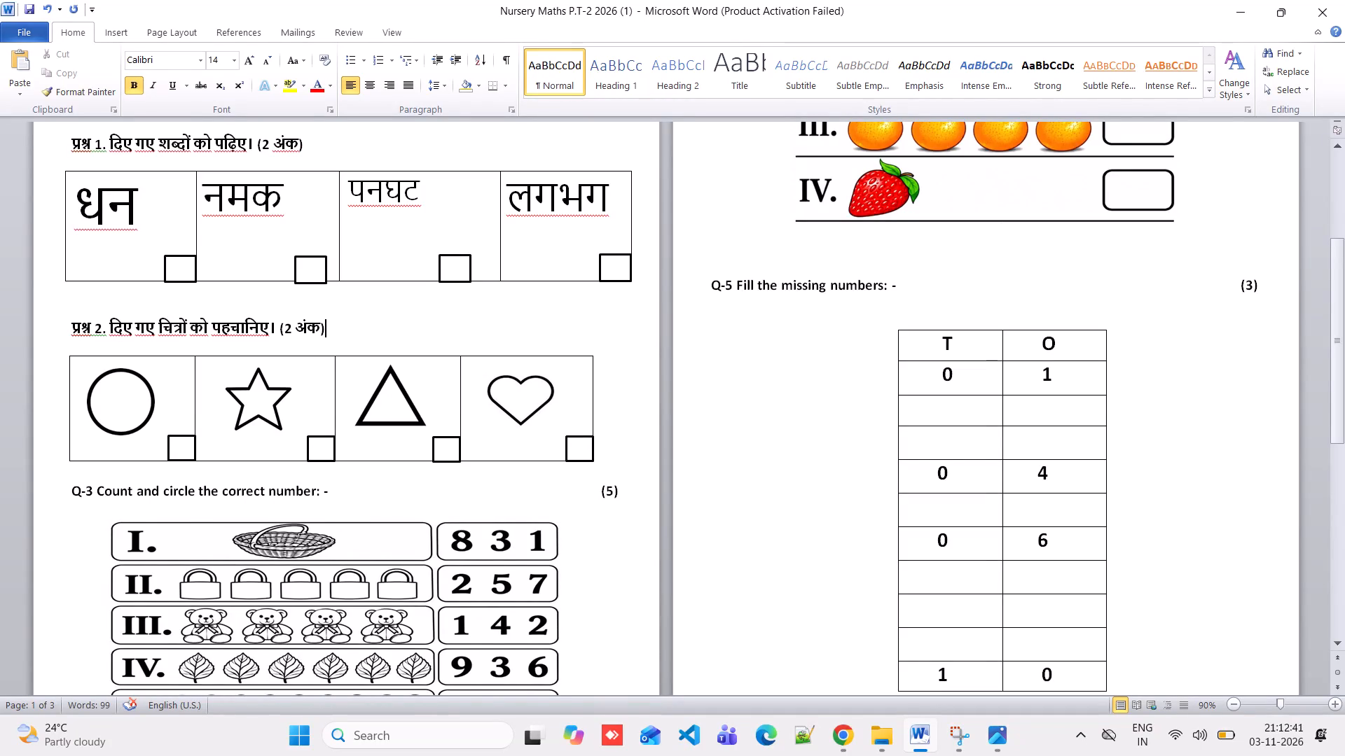
Delete the circle picture from the first cell of the प्रश्न 2 table.
left_click(84, 387)
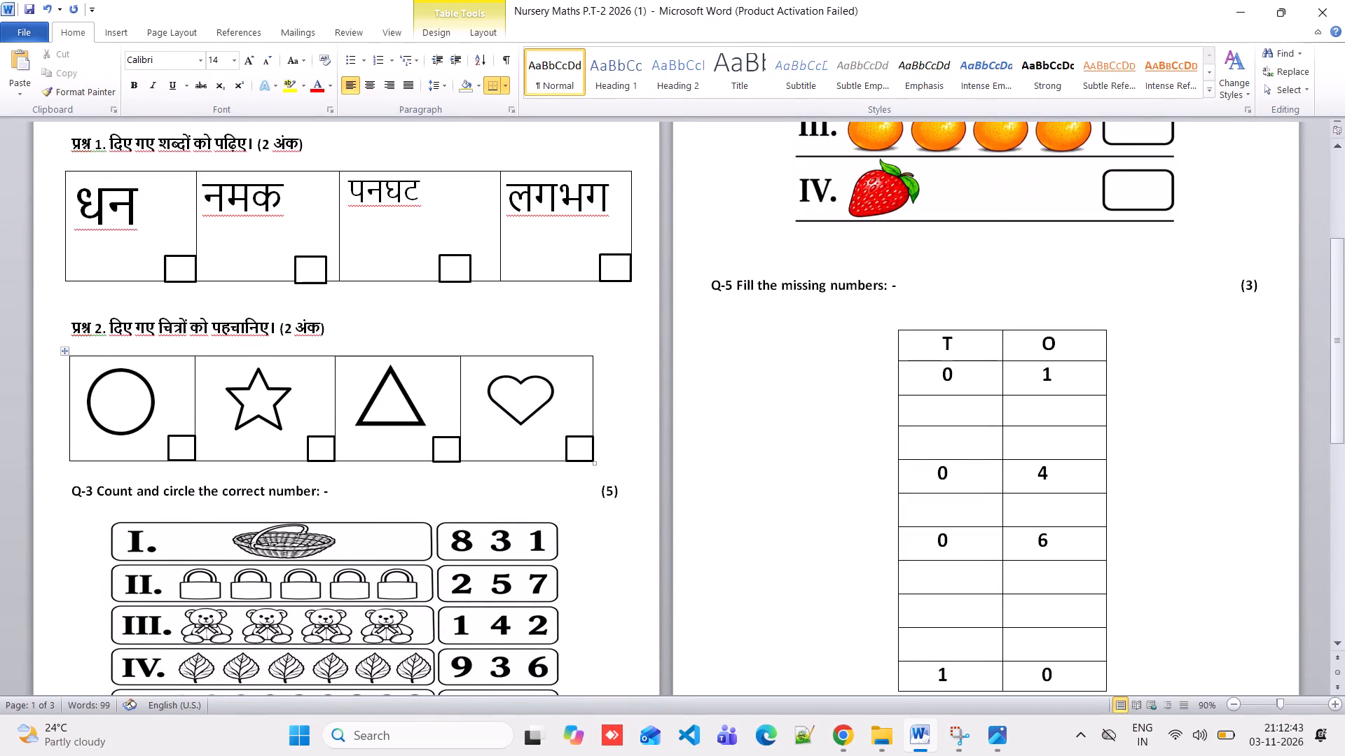
double_click(84, 387)
left_click_drag(84, 387, 99, 388)
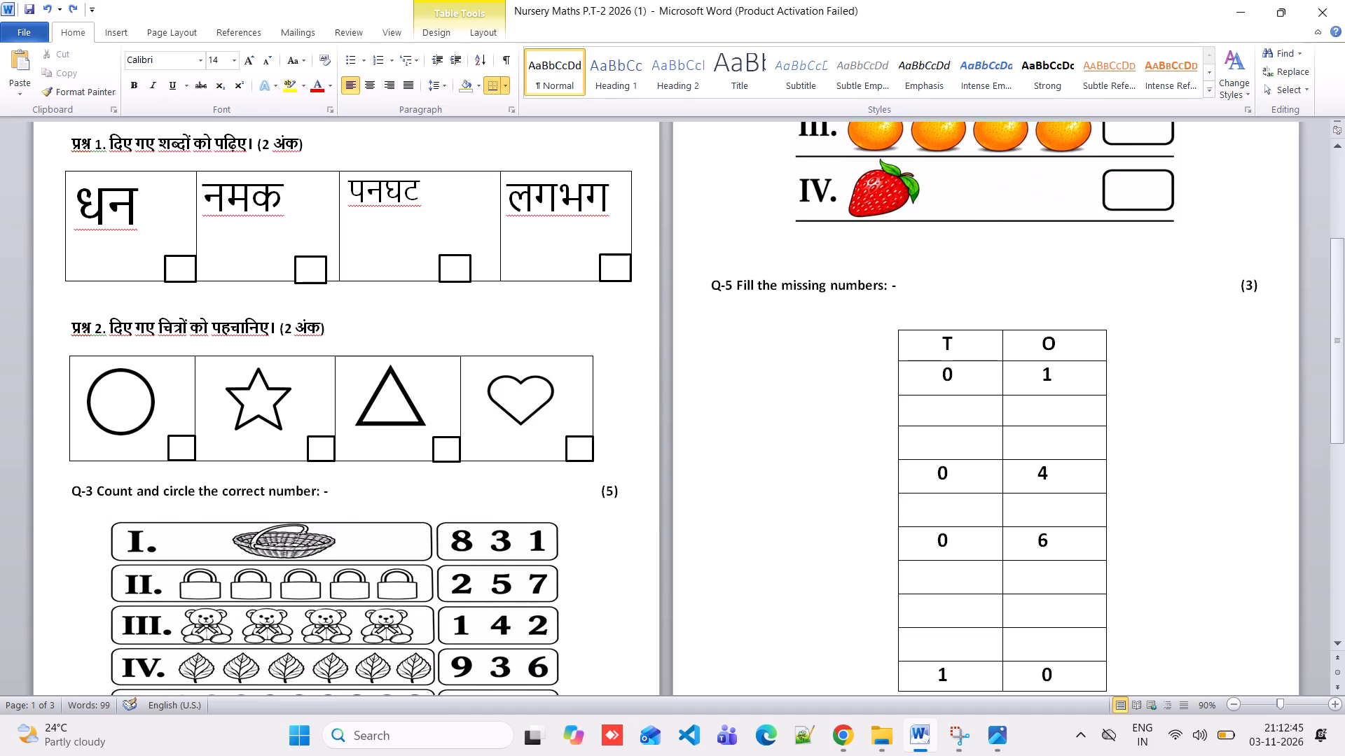
left_click(92, 382)
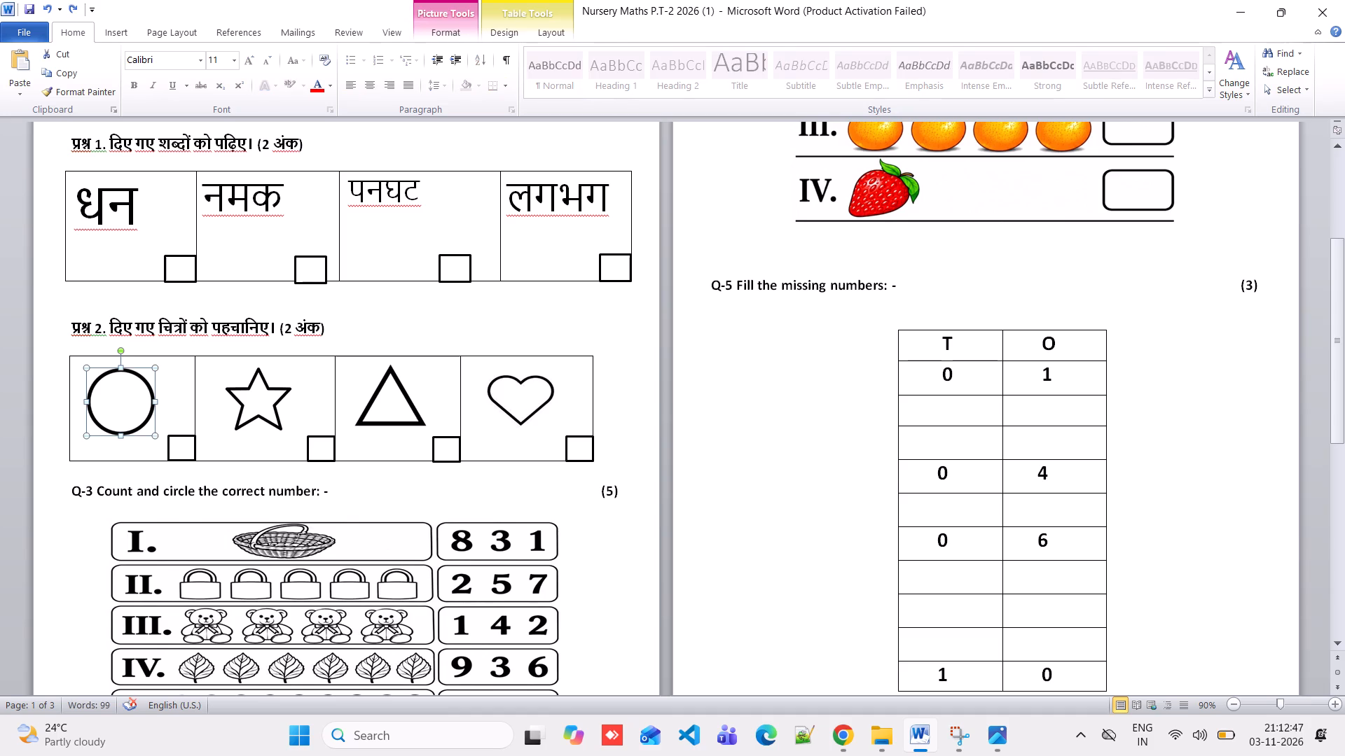
key("BackSpace")
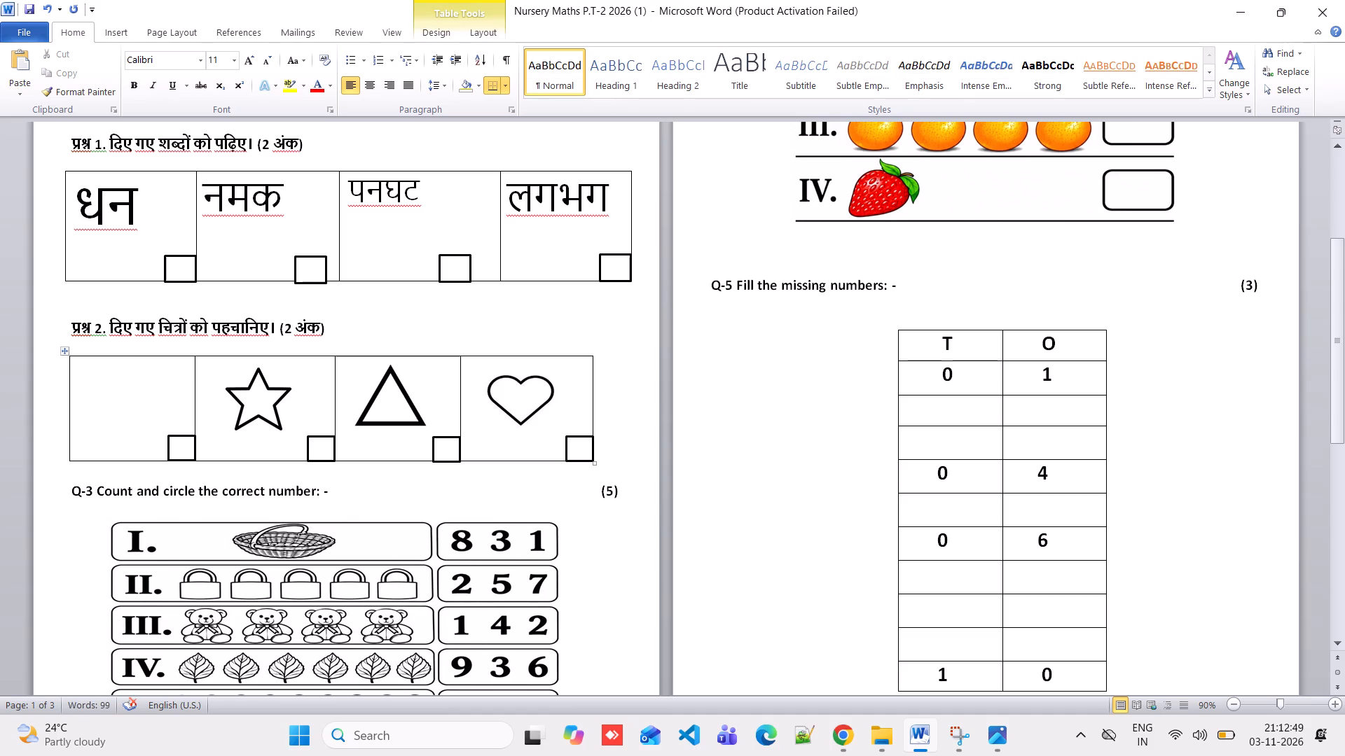
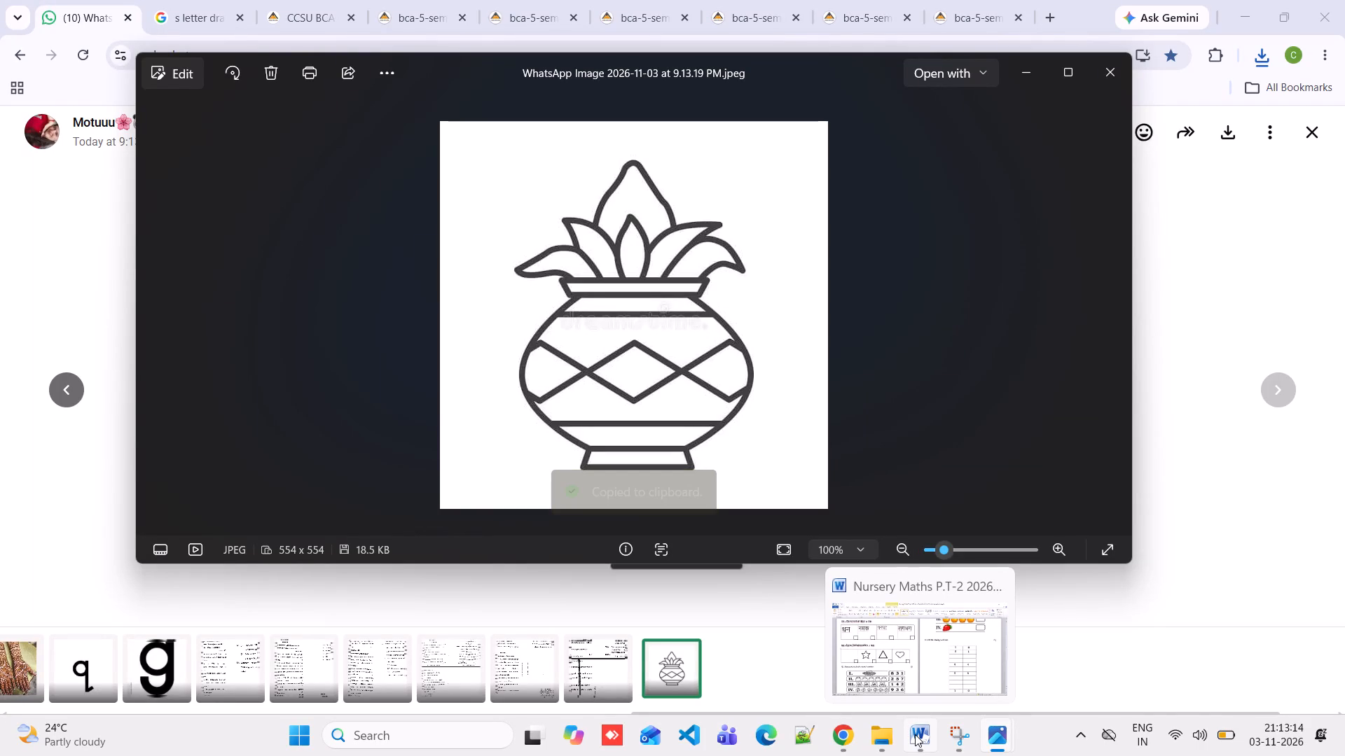
Switch to the Word question paper and paste the copied kalash picture into the empty first cell of the प्रश्न 2 table.
left_click(922, 659)
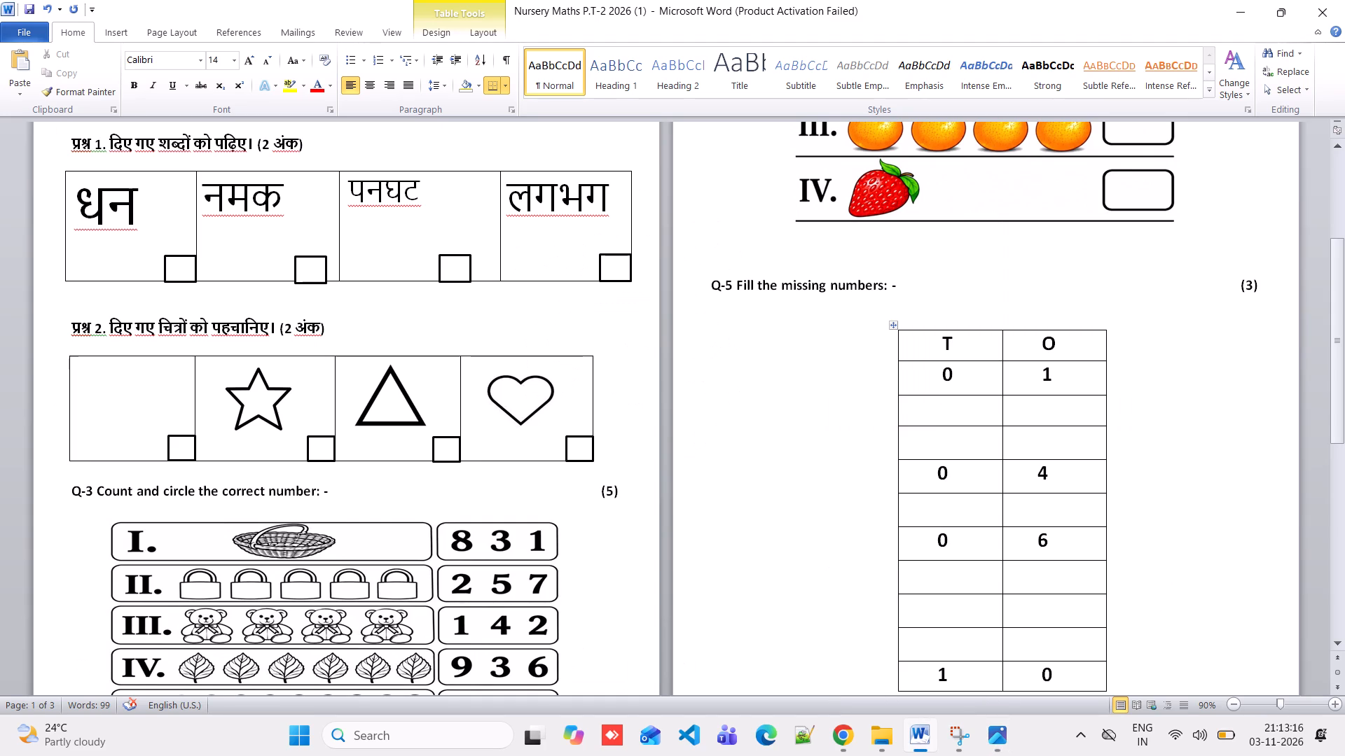
left_click(102, 385)
key("ctrl+v")
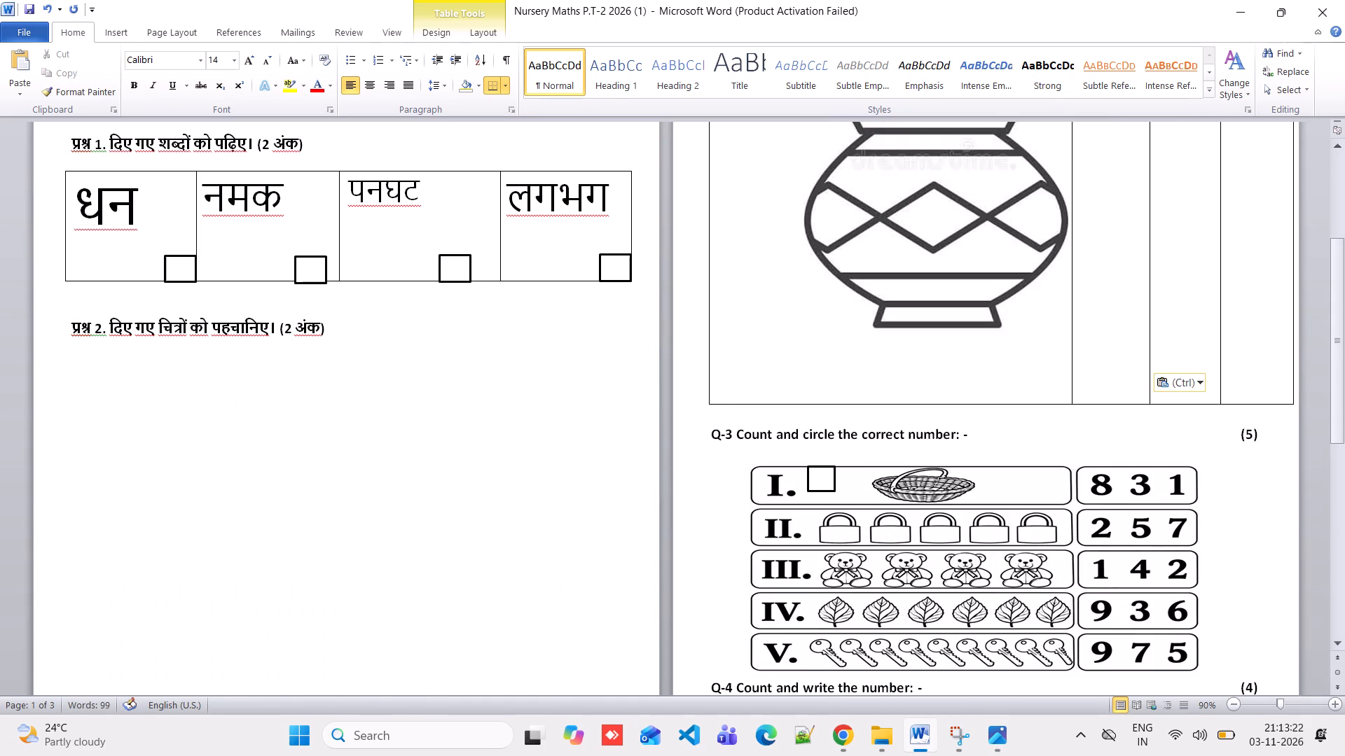
scroll(89, 382, "down", 3, "ctrl")
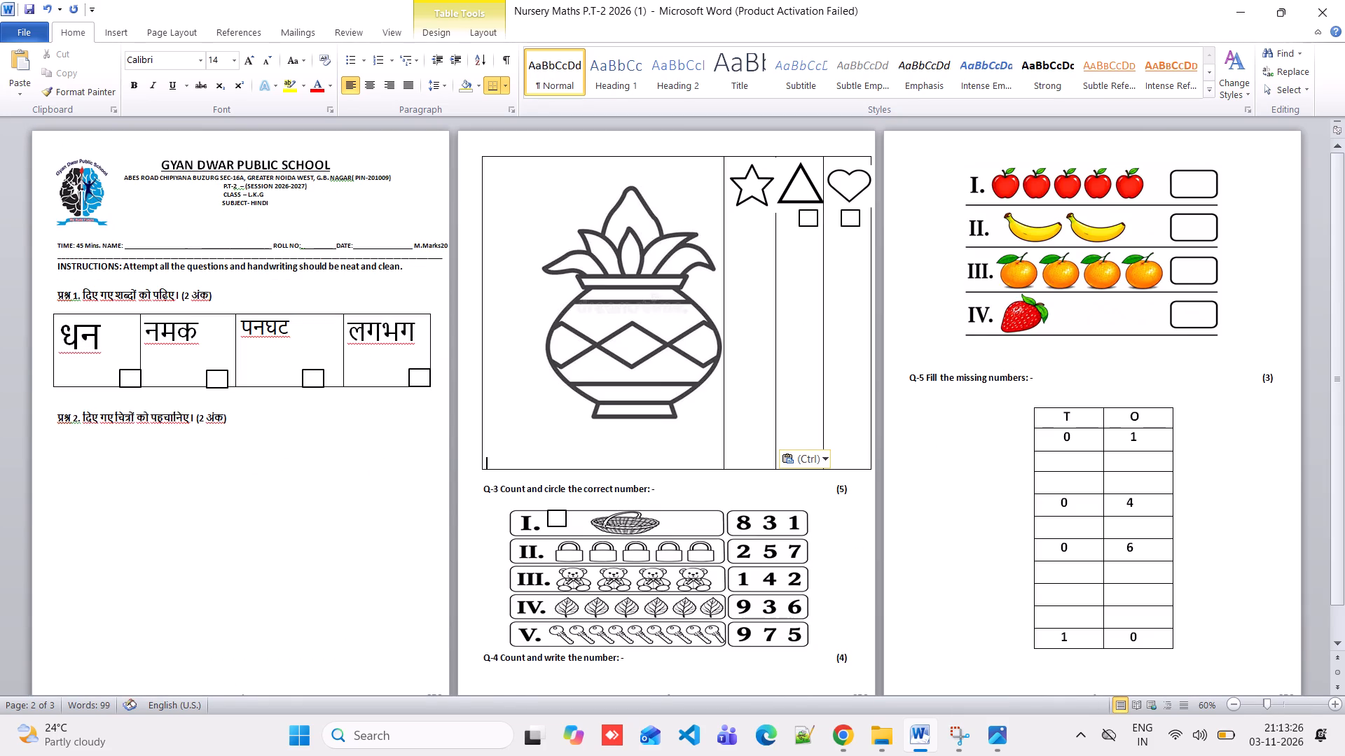
Shrink the pot picture proportionally so it fits inside the first cell of the प्रश्न 2 table.
left_click(545, 227)
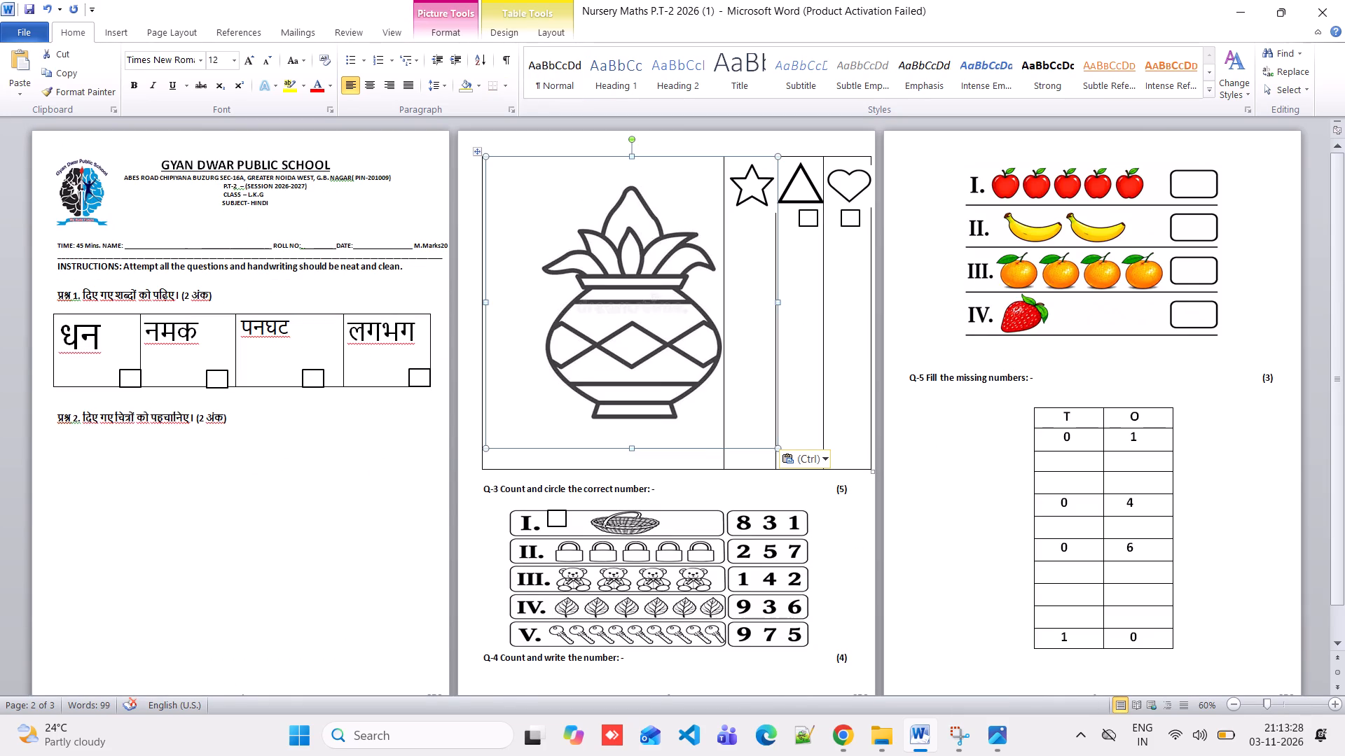
left_click_drag(778, 449, 641, 338)
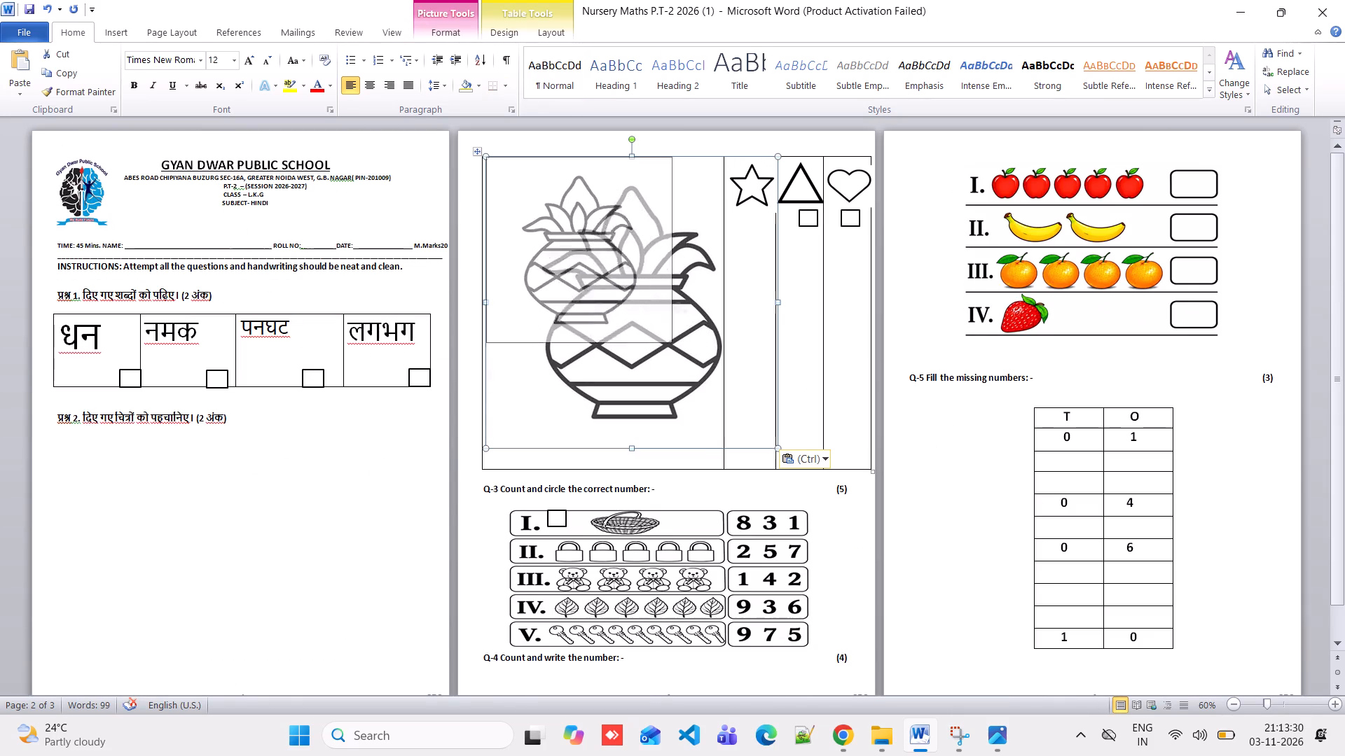
left_click_drag(641, 338, 492, 216)
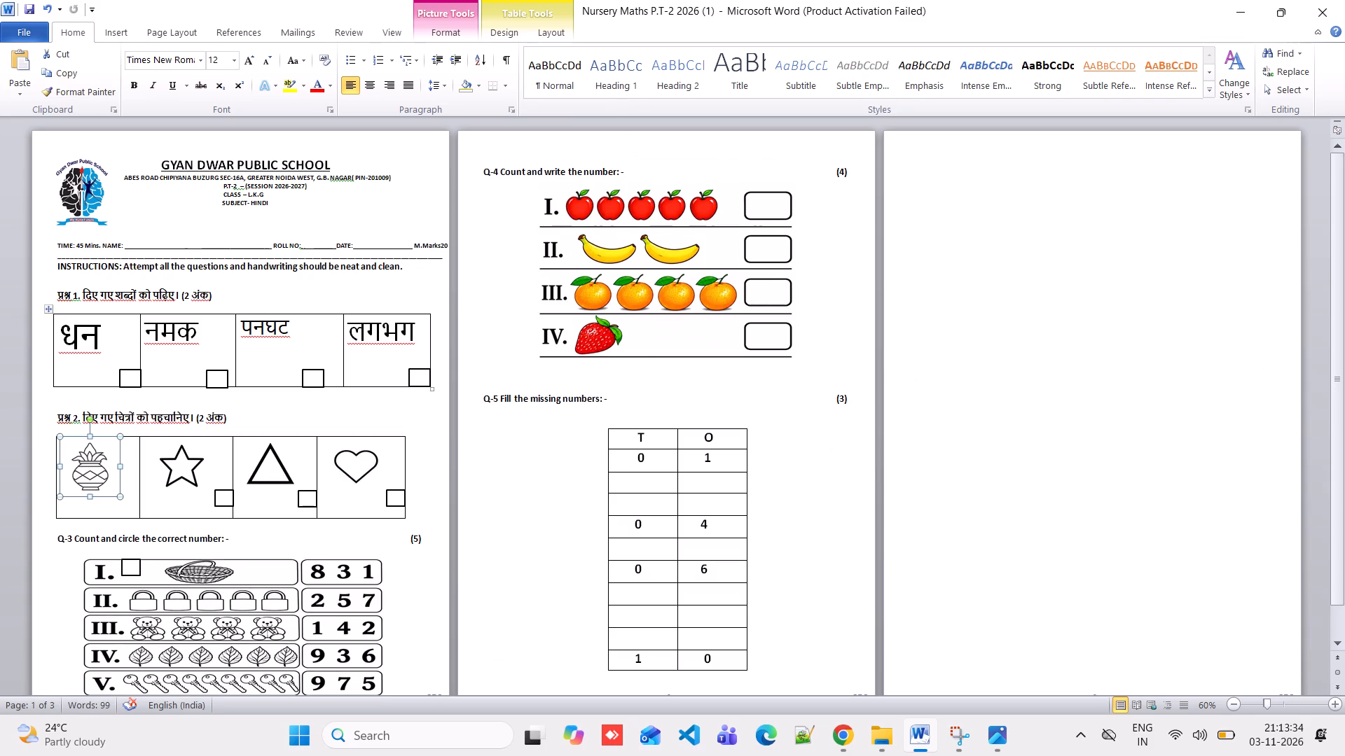
Adjust the height of the stray answer box lying over row I of the Q-3 counting picture.
scroll(202, 361, "right", 1)
scroll(202, 361, "up", 1, "ctrl")
scroll(202, 361, "right", 1, "ctrl")
scroll(202, 361, "up", 1, "ctrl")
scroll(202, 361, "right", 1, "ctrl")
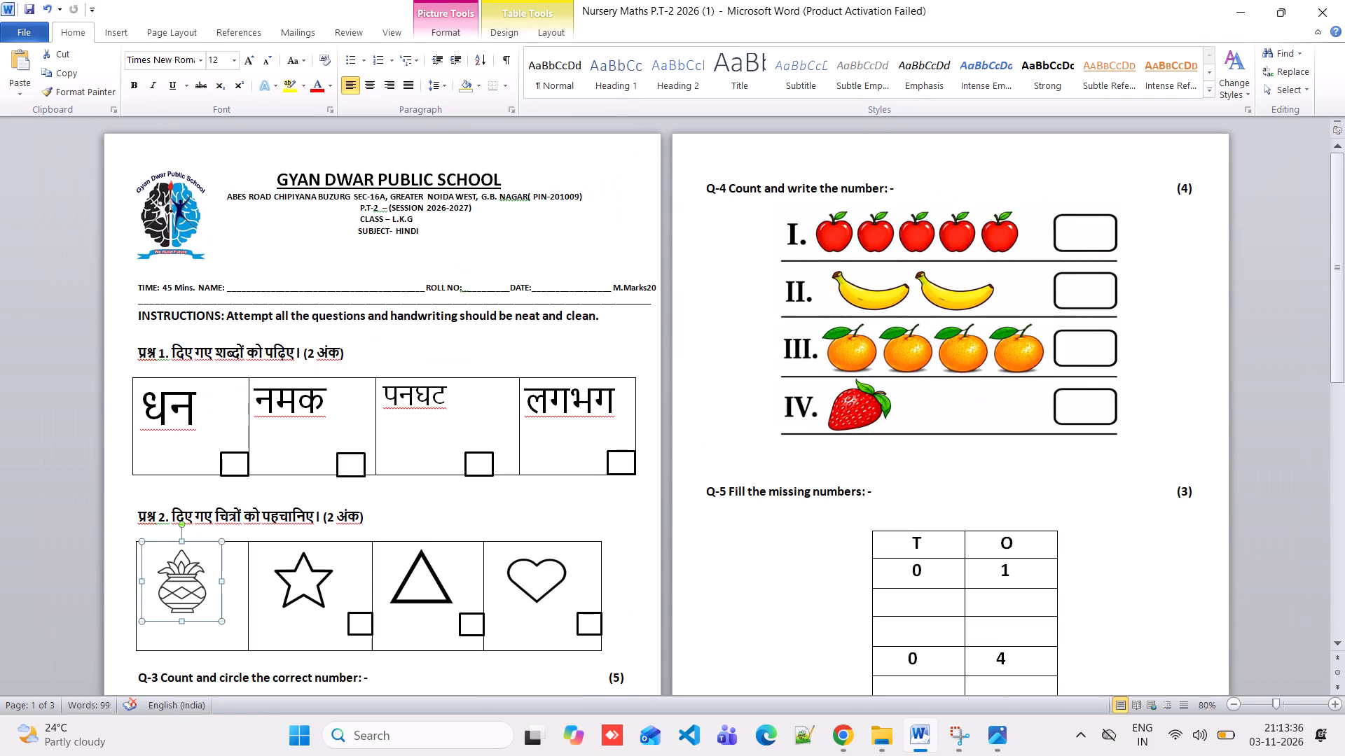
scroll(221, 570, "down", 1)
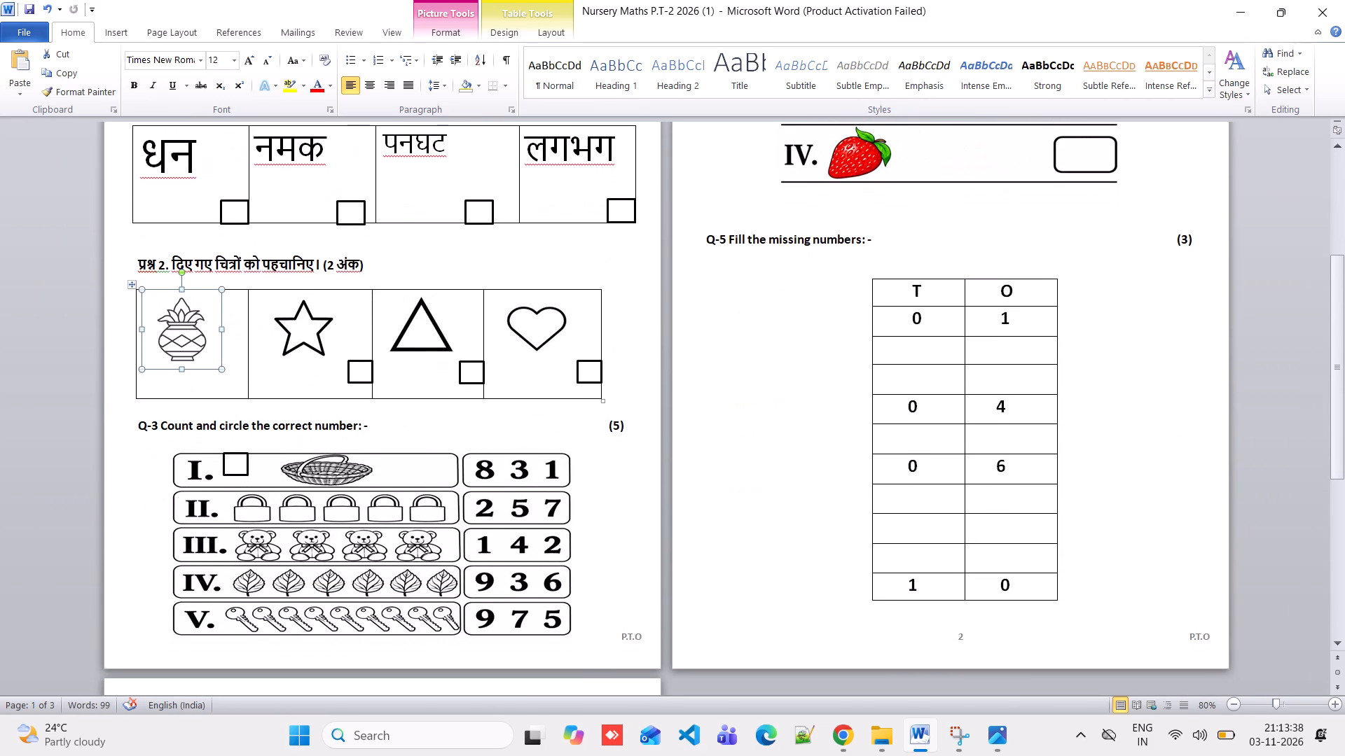
scroll(221, 570, "down", 1)
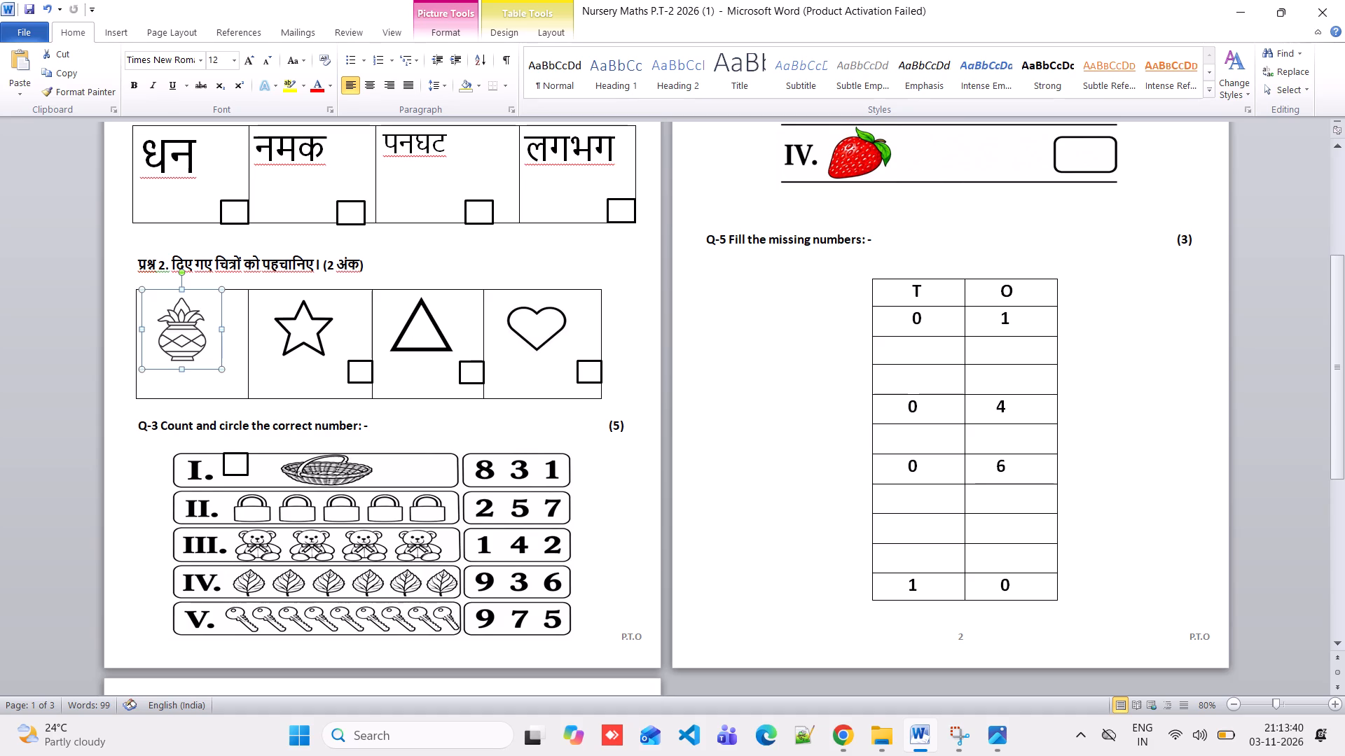
left_click(235, 466)
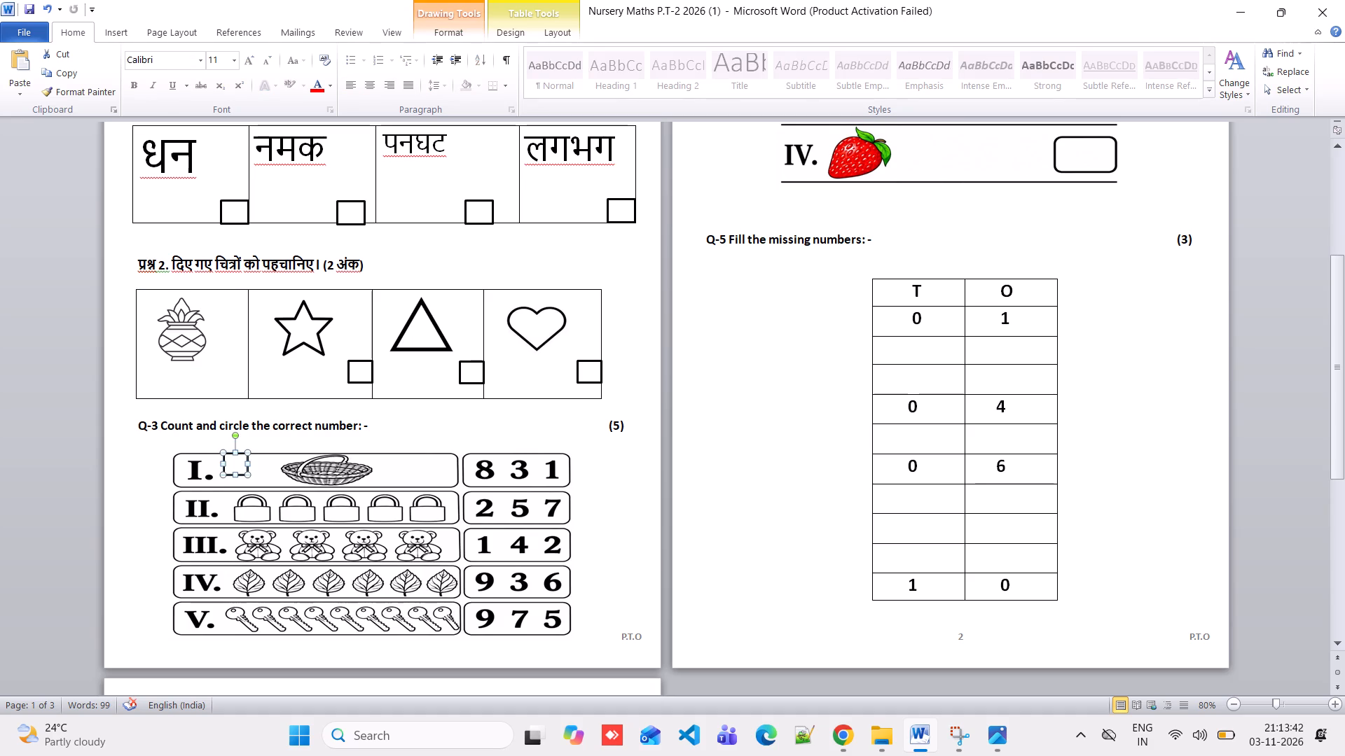
left_click_drag(235, 472, 235, 435)
left_click_drag(235, 435, 236, 448)
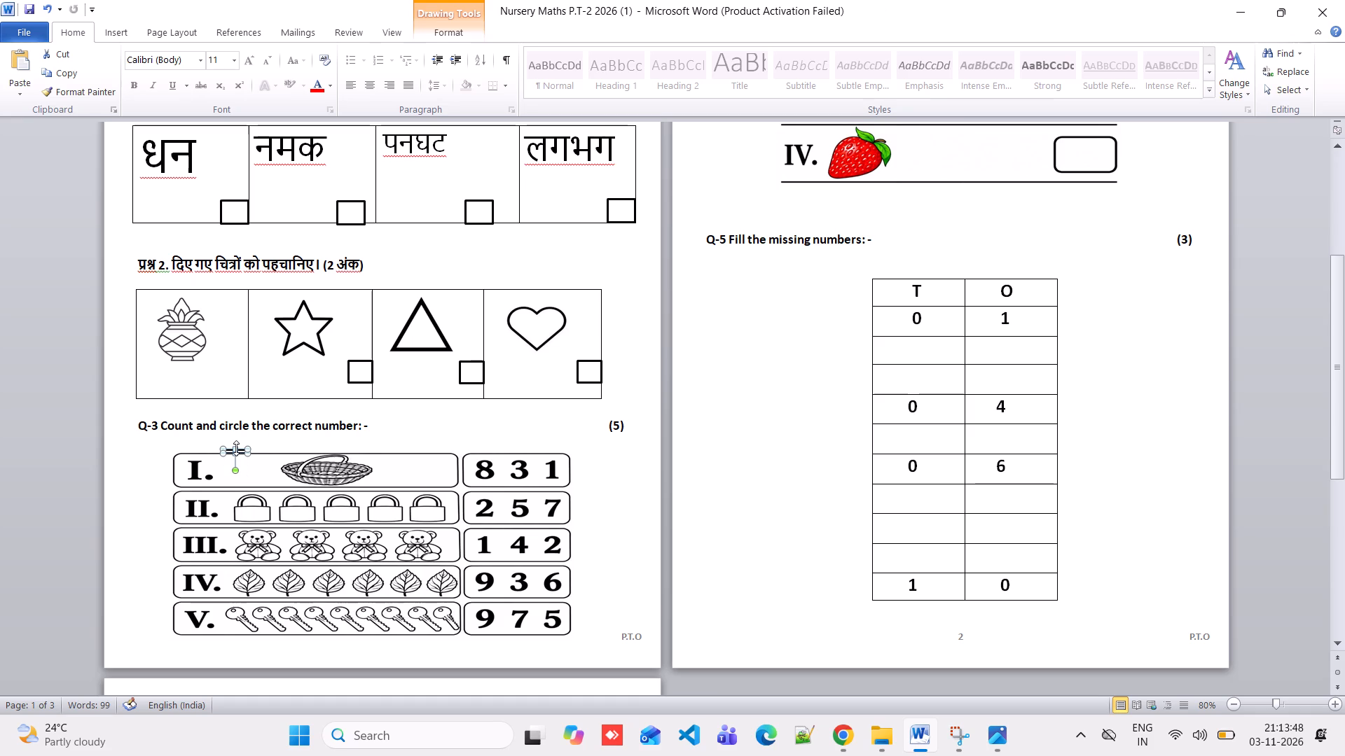
left_click_drag(236, 448, 237, 477)
left_click_drag(237, 477, 235, 482)
Restore the stray answer box to a square and place it in the bottom-right corner of the pot picture's cell in the प्रश्न 2 table.
left_click_drag(235, 482, 235, 475)
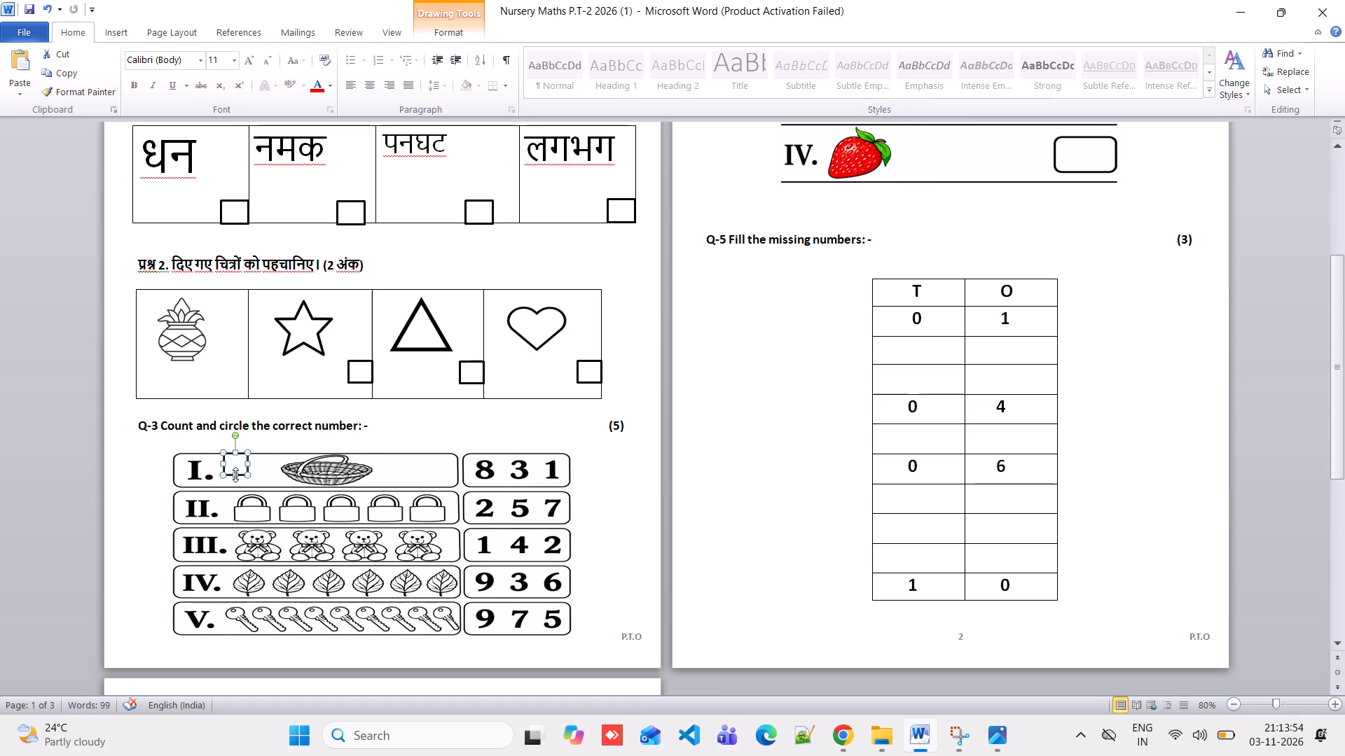
left_click_drag(233, 458, 230, 396)
left_click_drag(230, 396, 234, 381)
left_click_drag(234, 381, 235, 381)
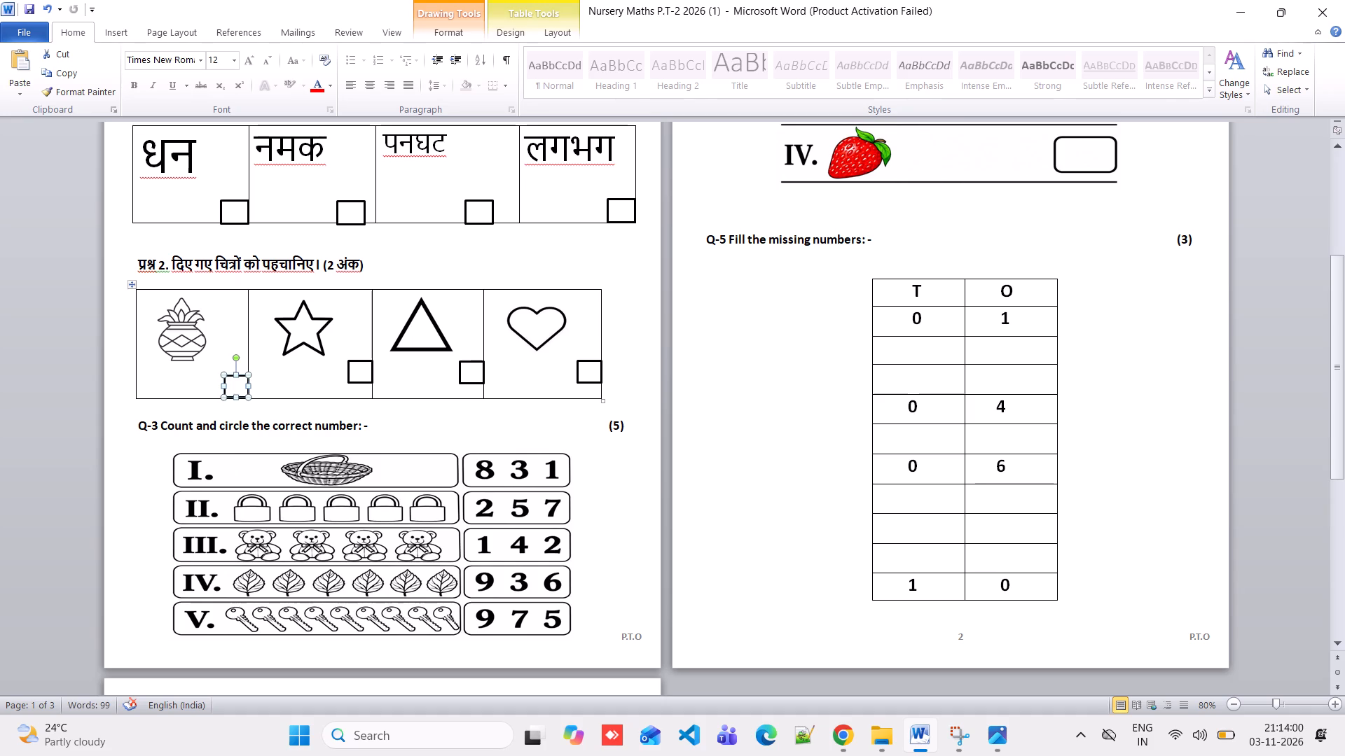
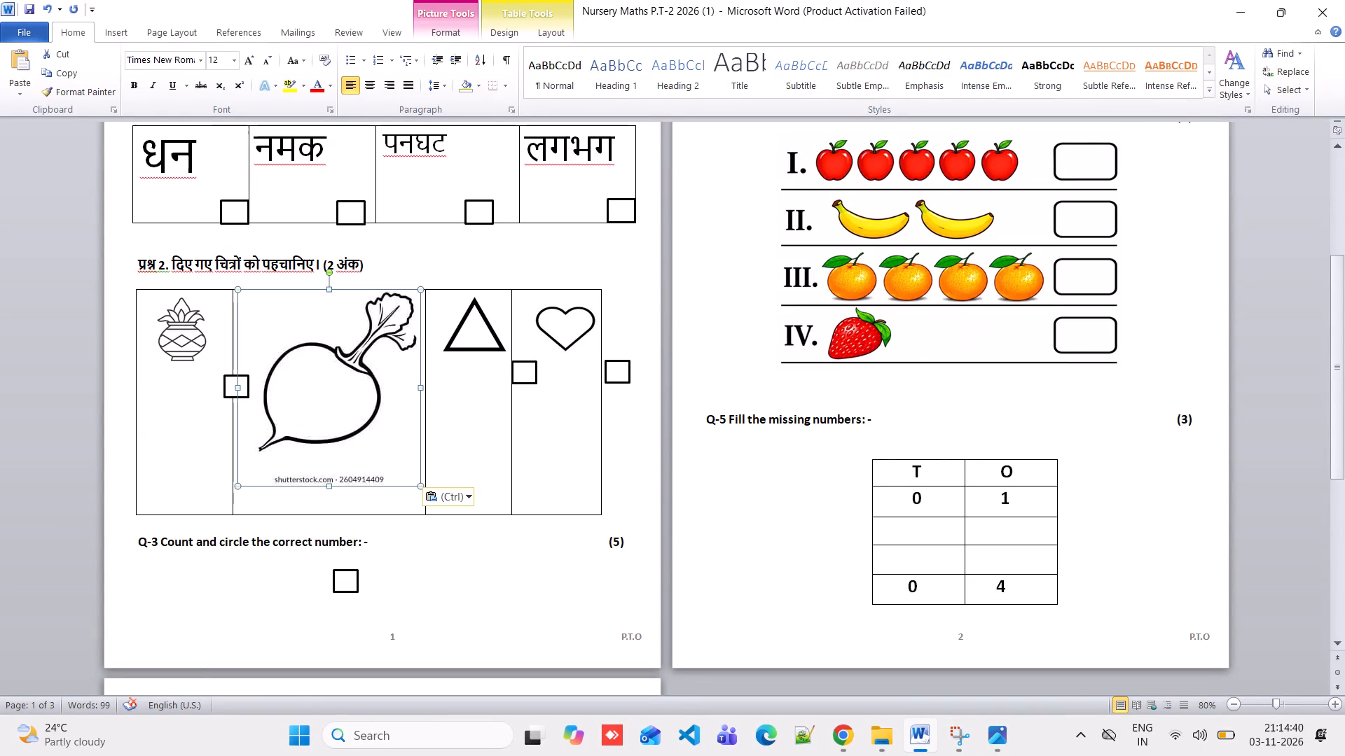
Shrink the turnip picture proportionally so it fits inside the second cell of the प्रश्न 2 table.
left_click_drag(420, 485, 334, 377)
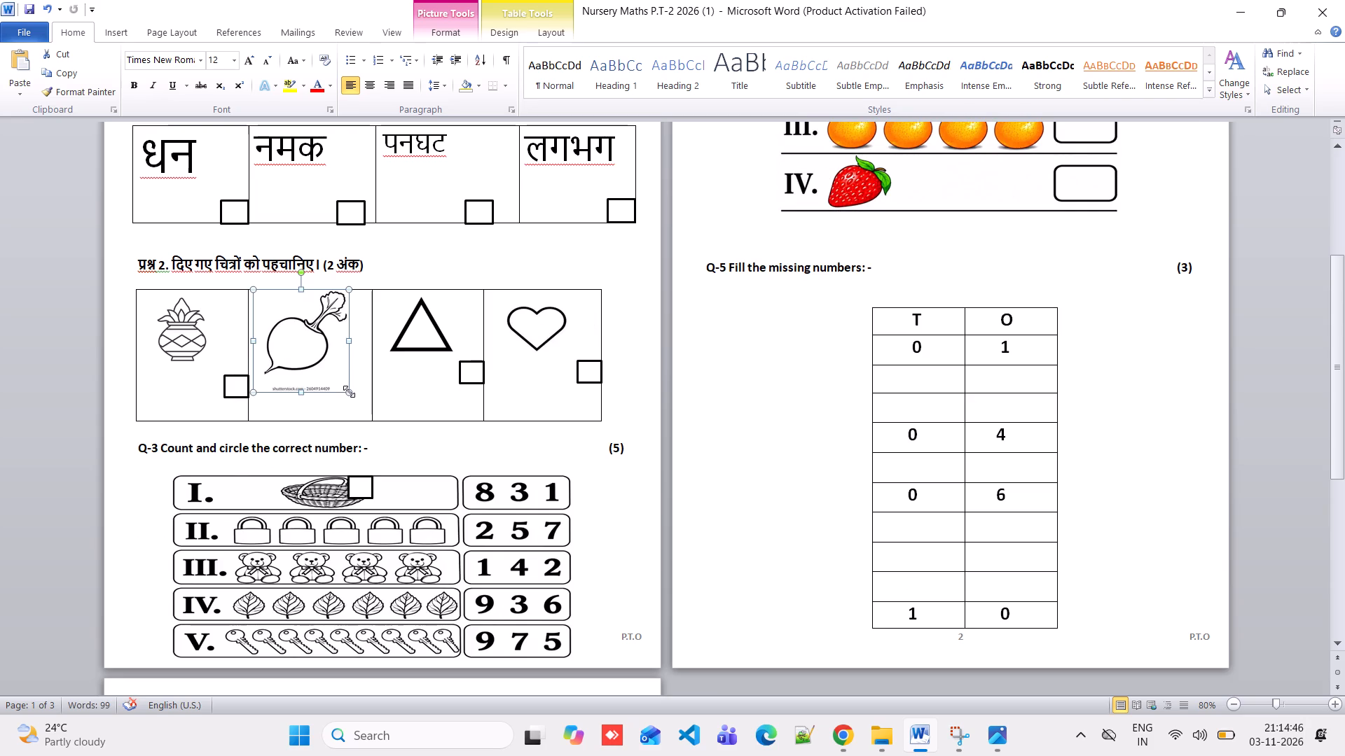
Shrink the turnip picture proportionally so it fits inside the second cell of the प्रश्न 2 table.
left_click_drag(347, 391, 326, 360)
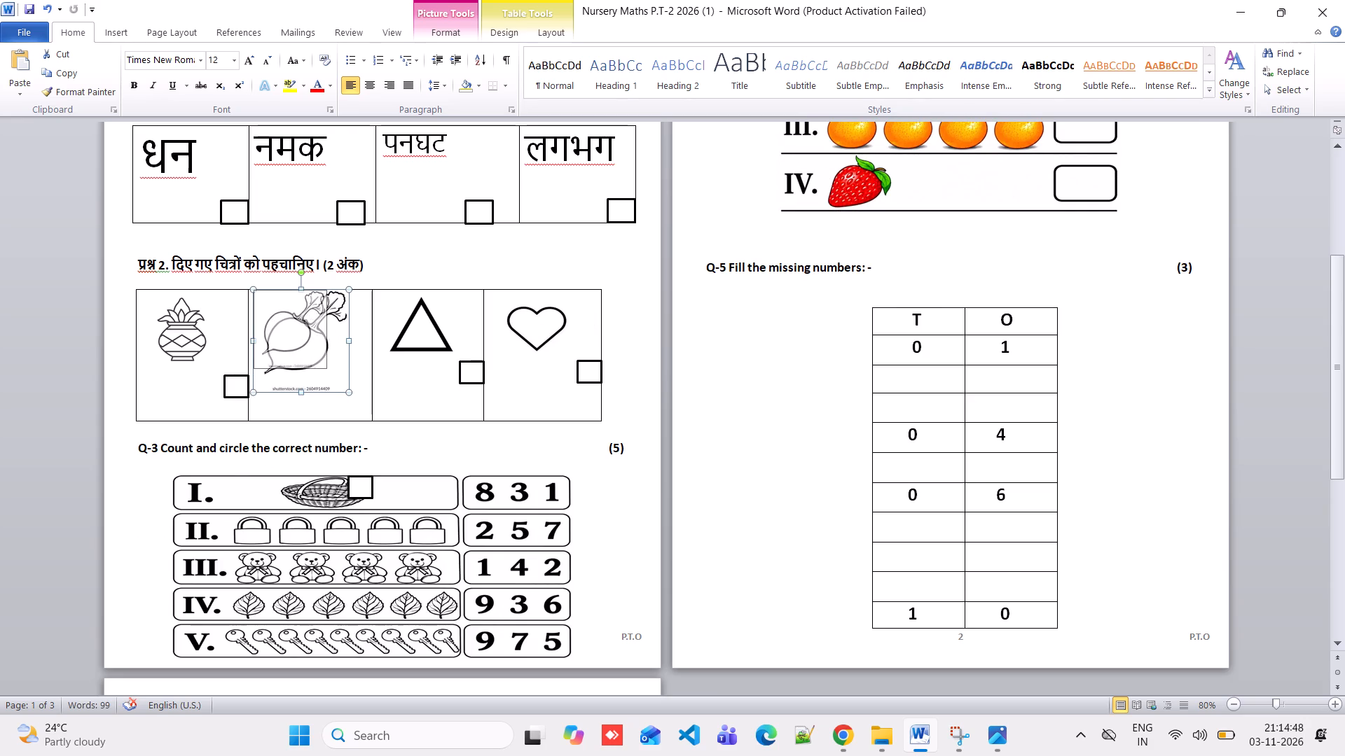
left_click_drag(326, 360, 325, 360)
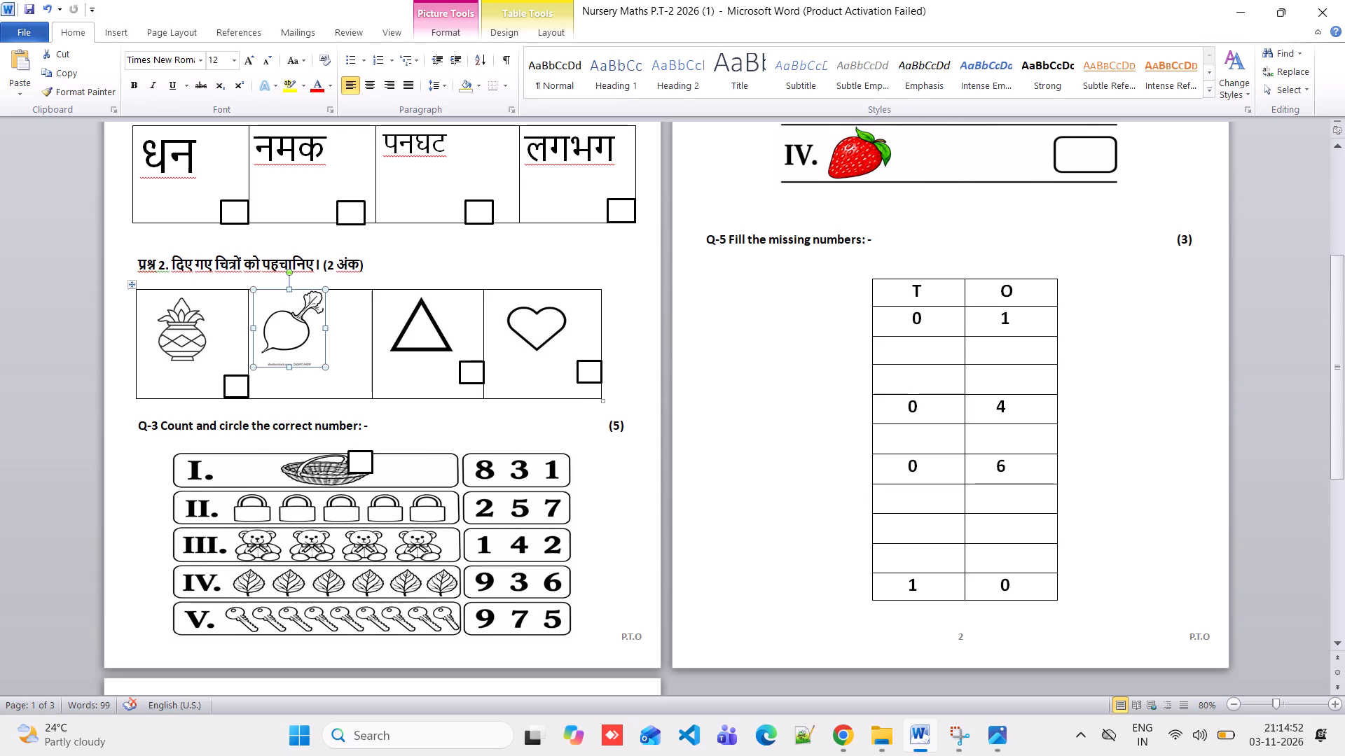
Move the stray answer box from row I of the Q-3 picture into the lower corner of the turnip cell in the प्रश्न 2 table.
left_click_drag(361, 463, 359, 384)
Select the triangle picture in the third cell of the प्रश्न 2 table.
left_click(416, 332)
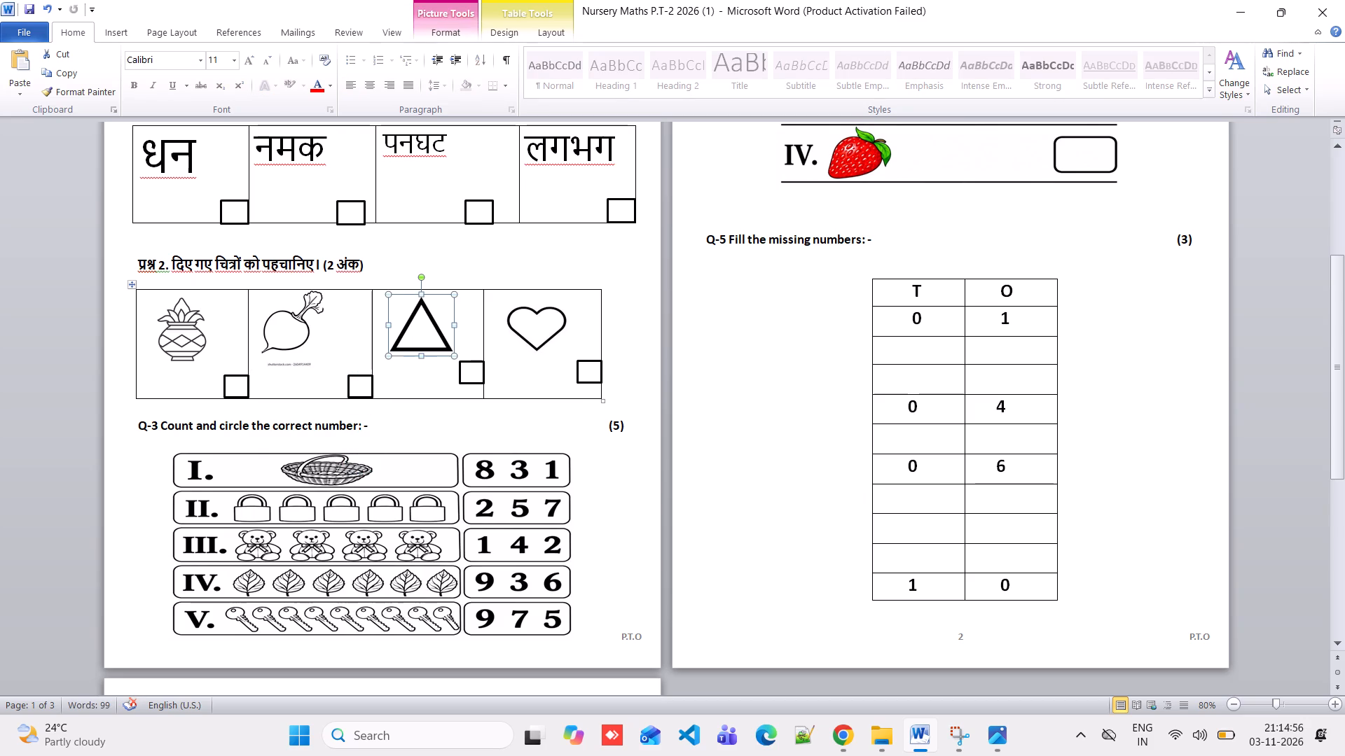
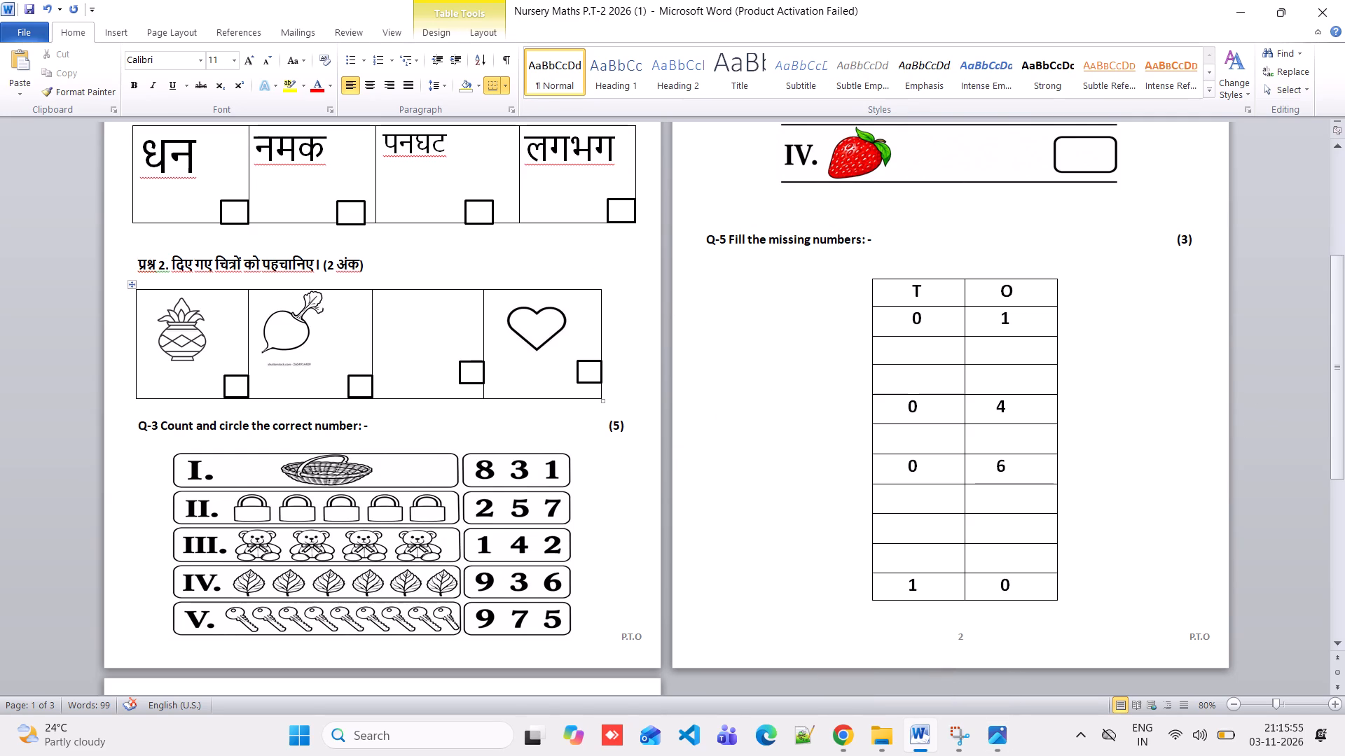
Paste the copied button picture into the empty third cell of the प्रश्न 2 table.
left_click(398, 316)
key("ctrl+v")
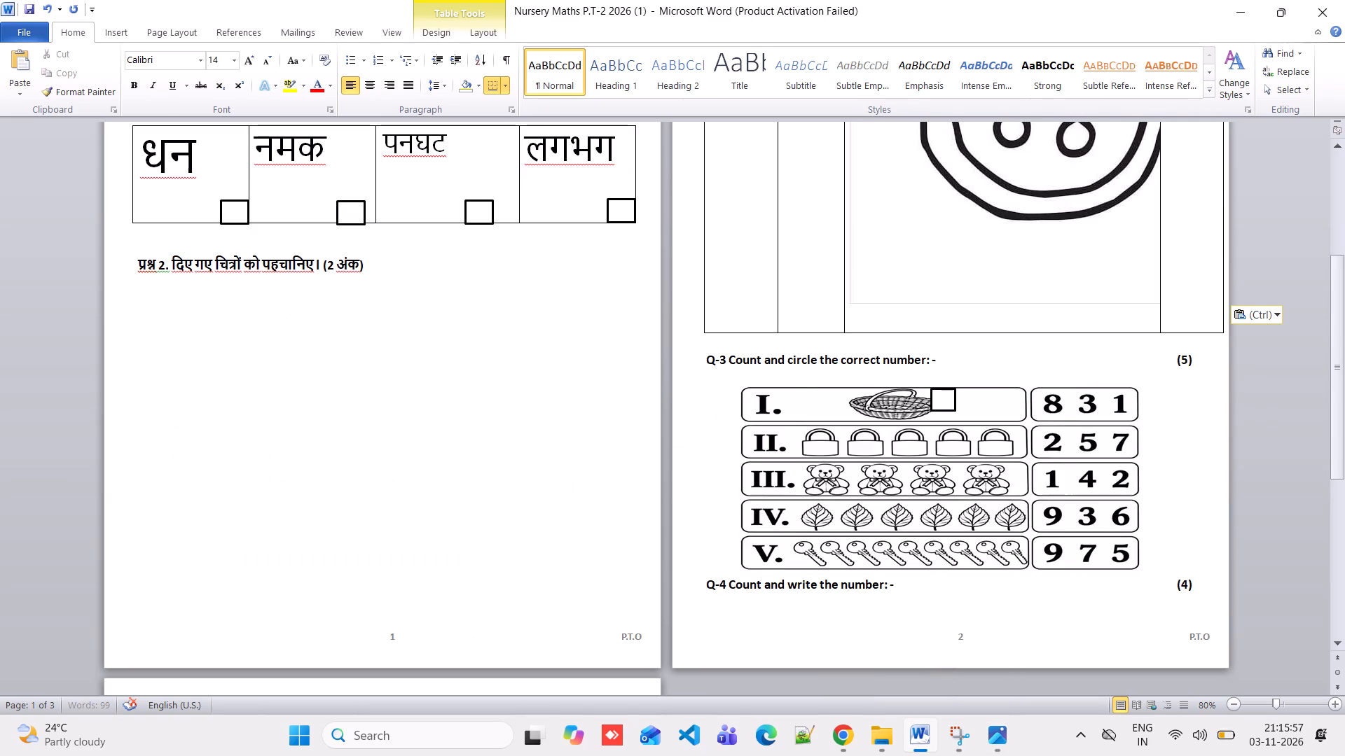
Shrink the button picture proportionally to about the size of the turnip picture in the प्रश्न 2 table.
scroll(398, 316, "down", 3, "ctrl")
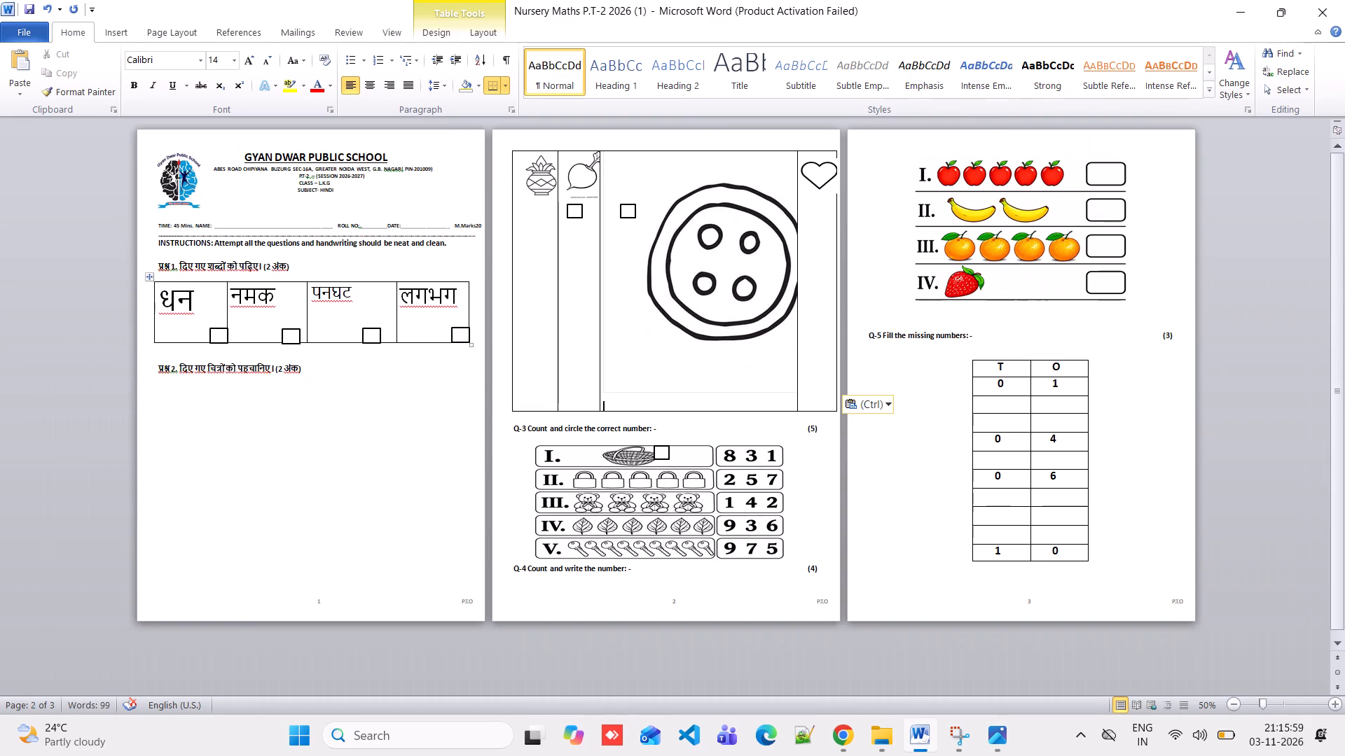
left_click(656, 267)
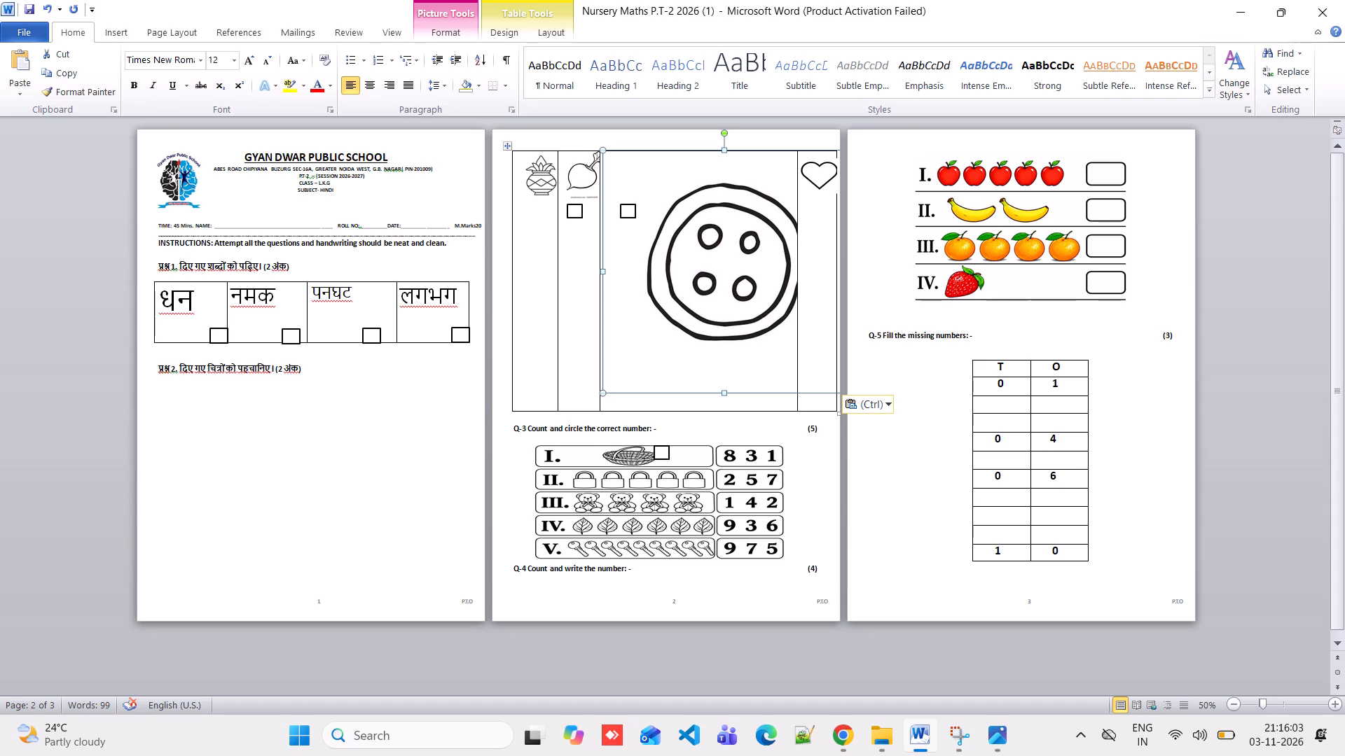
left_click_drag(836, 412, 712, 310)
left_click(712, 310)
scroll(752, 323, "down", 2, "ctrl")
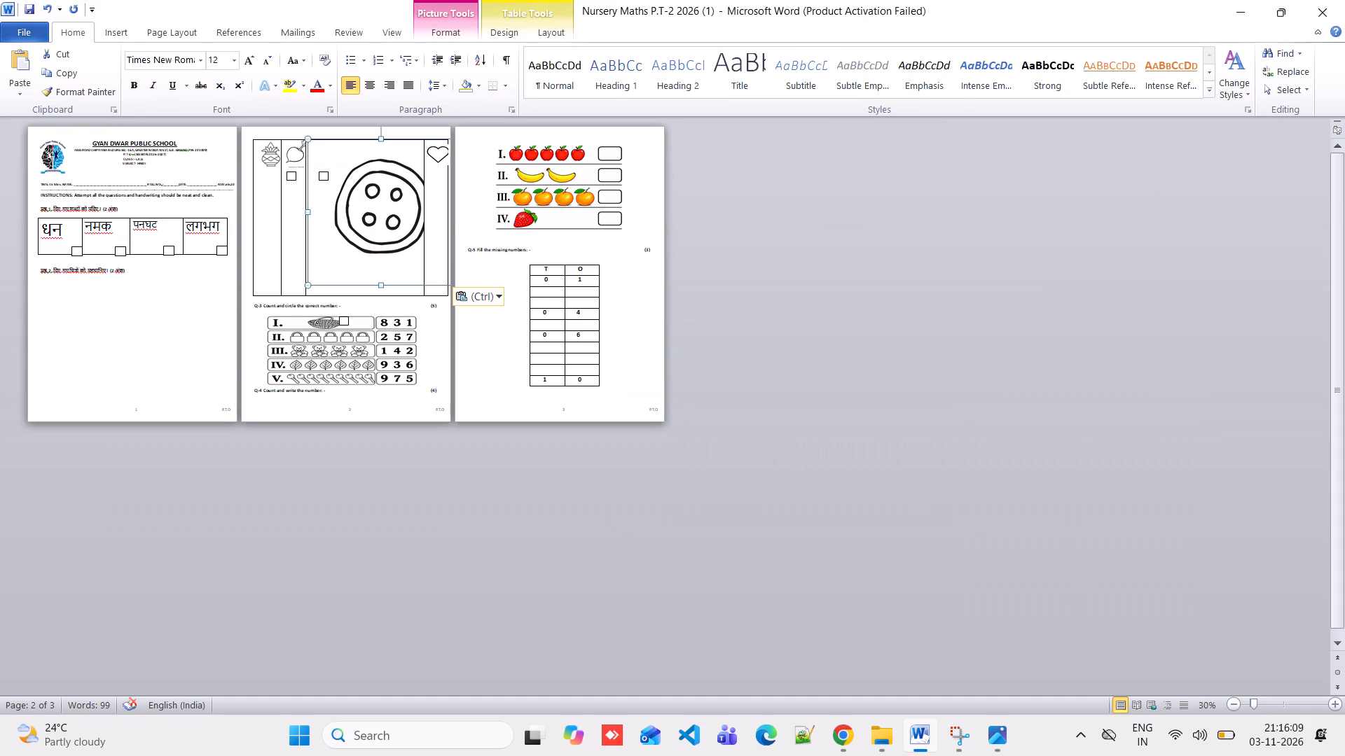
left_click(448, 296)
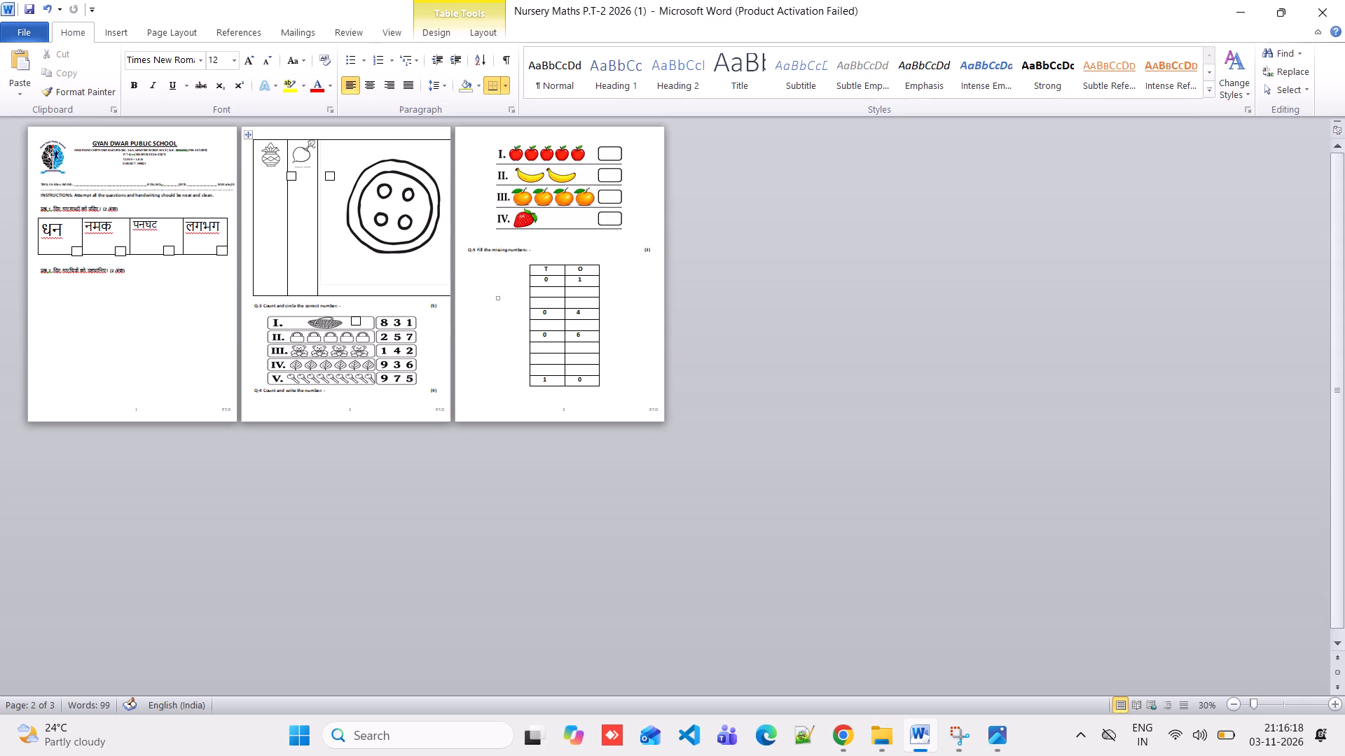
left_click(407, 222)
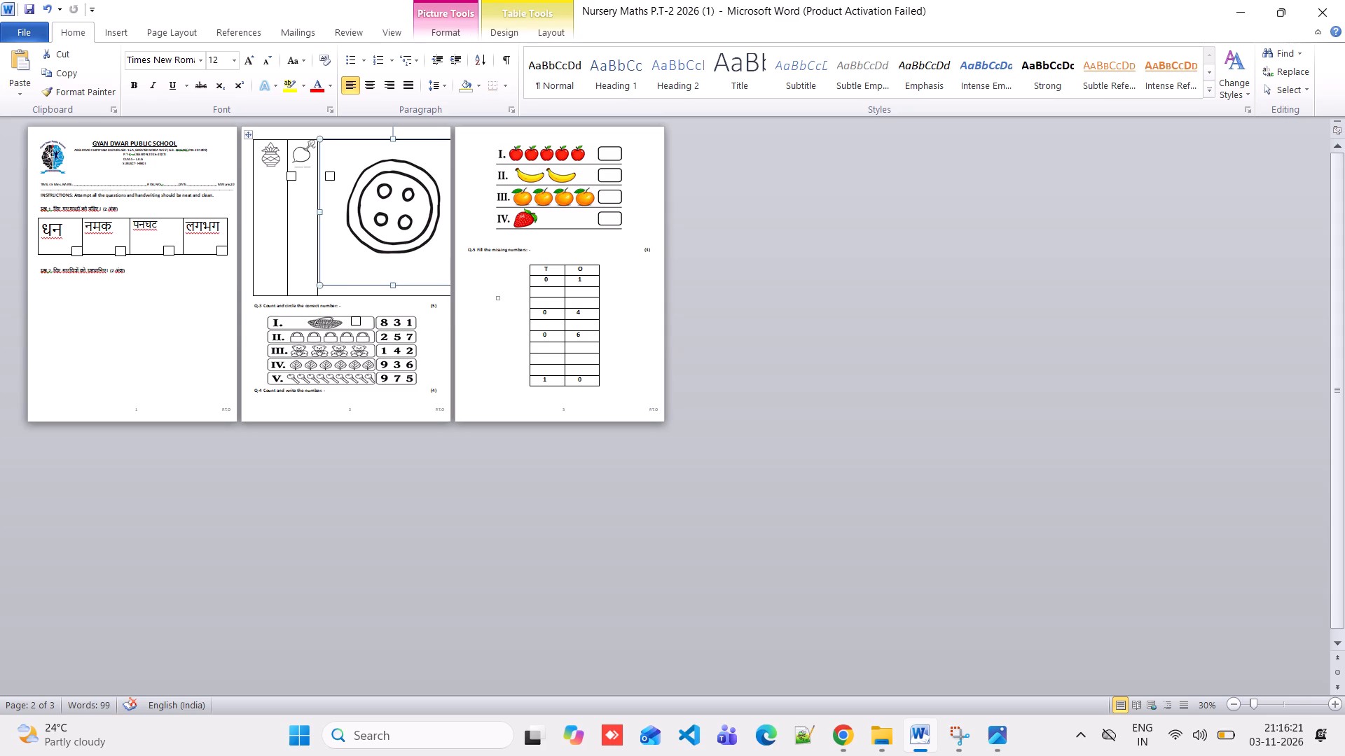
left_click_drag(319, 285, 409, 211)
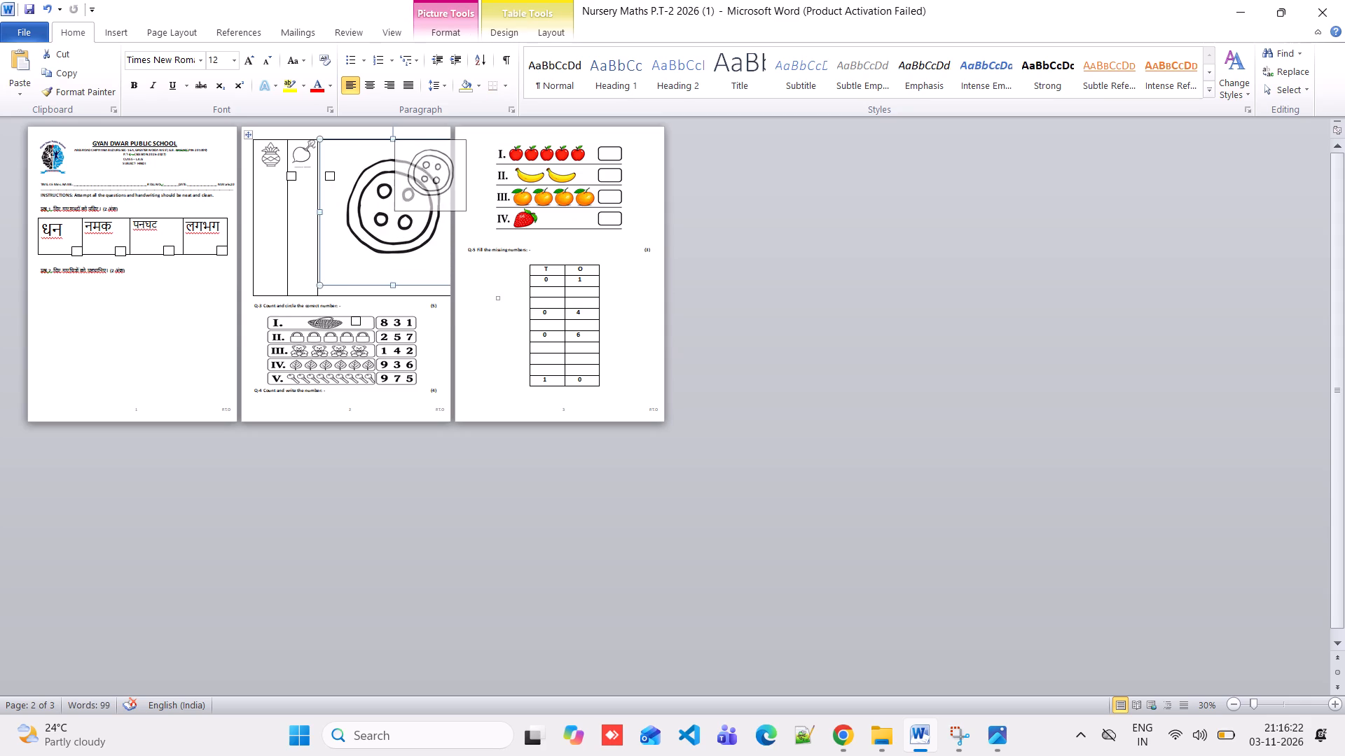
left_click_drag(409, 211, 436, 190)
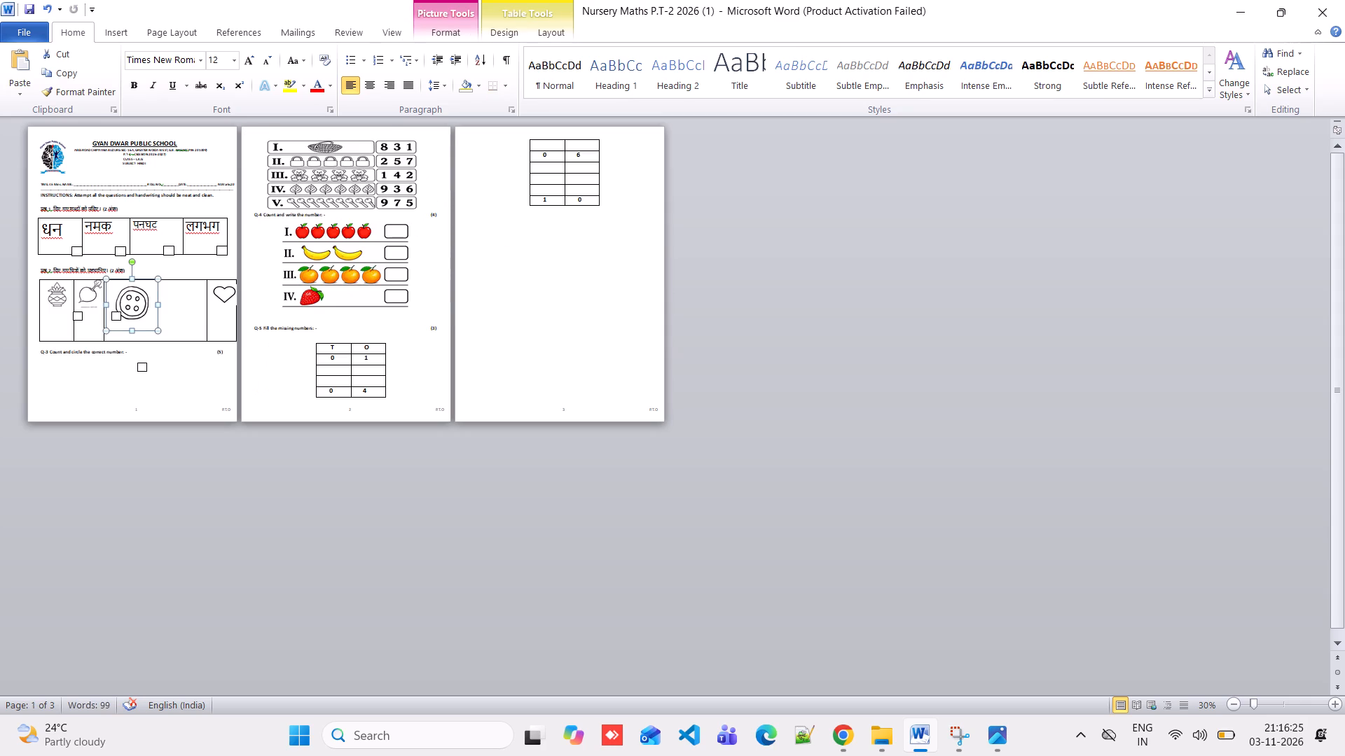
scroll(563, 171, "up", 3, "ctrl")
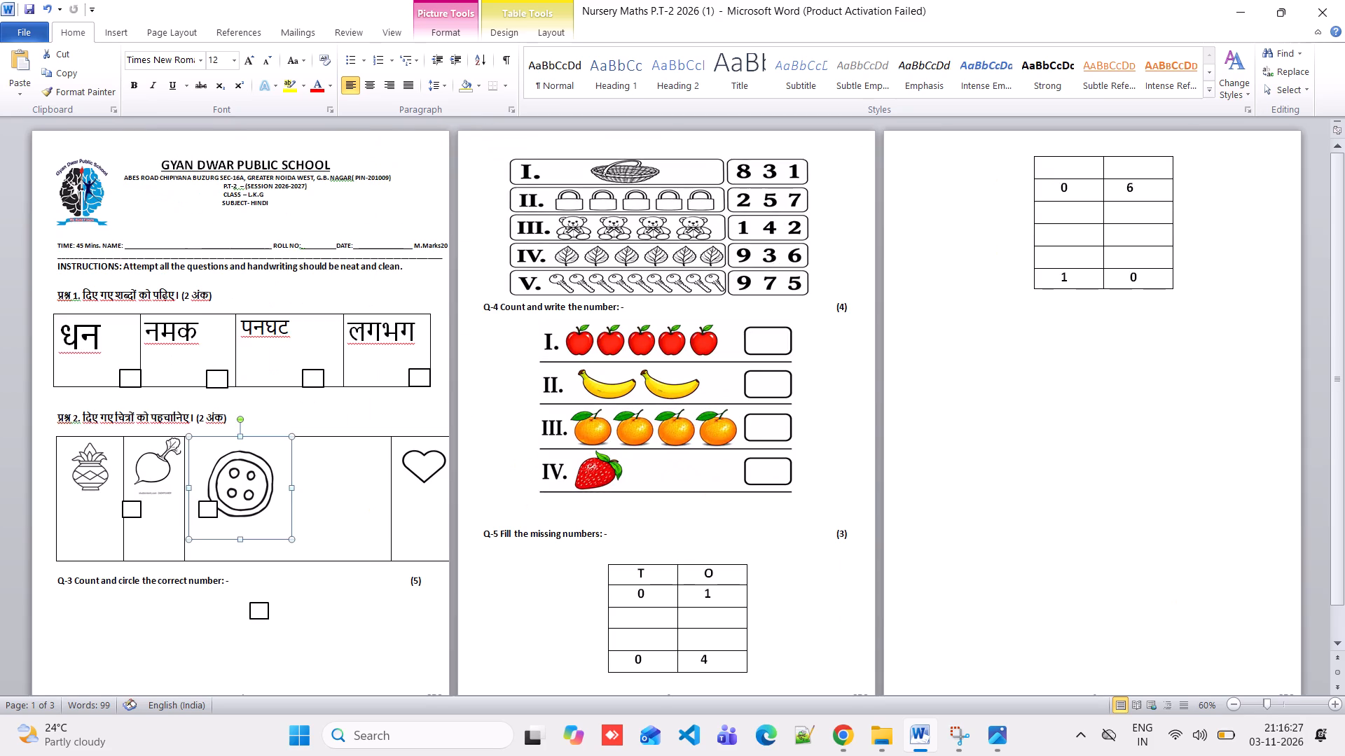
scroll(563, 171, "up", 3, "ctrl")
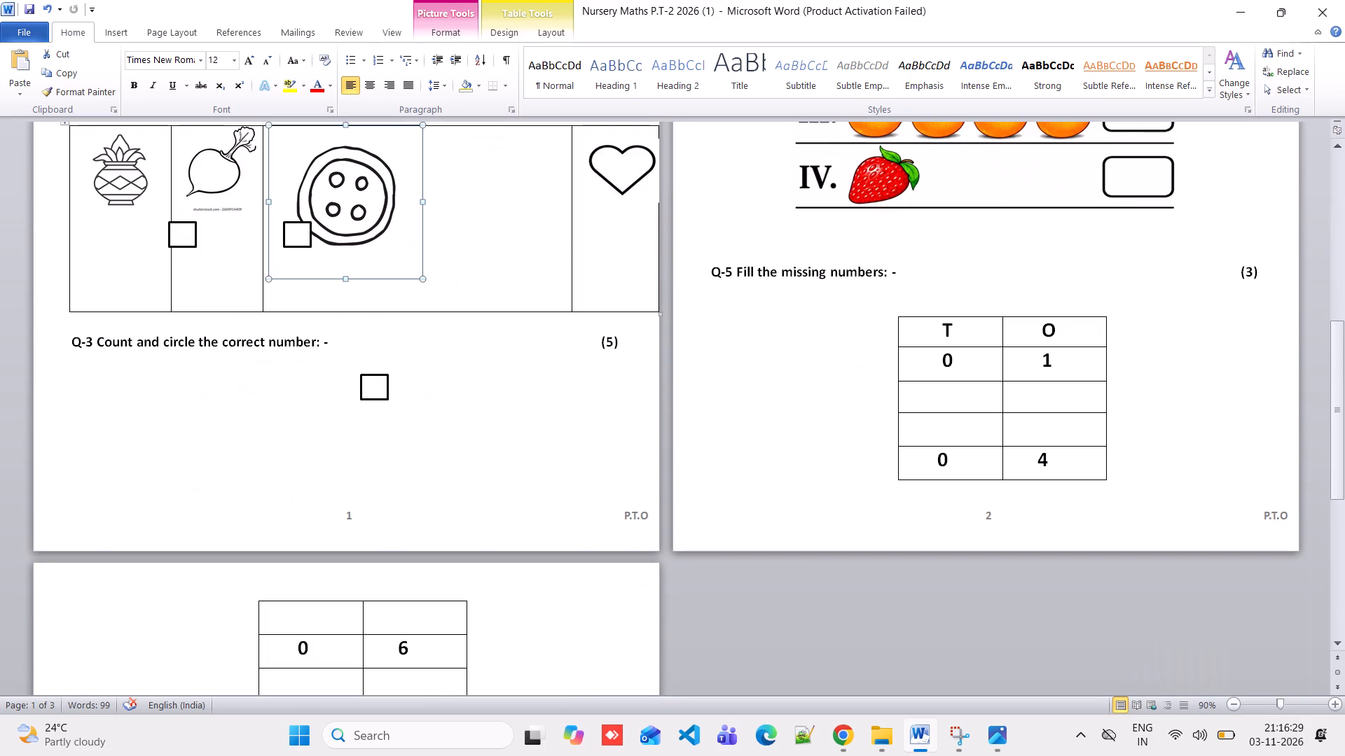
scroll(483, 177, "up", 1)
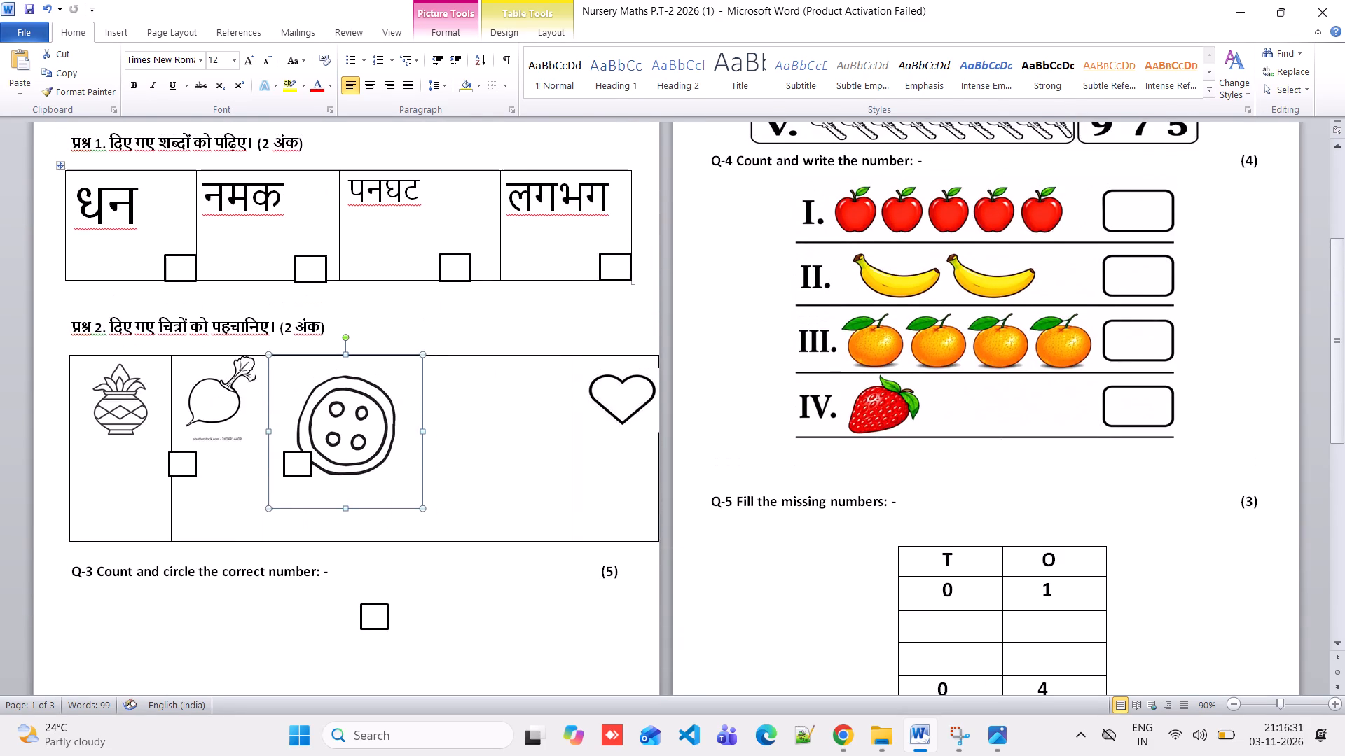
scroll(483, 177, "up", 1)
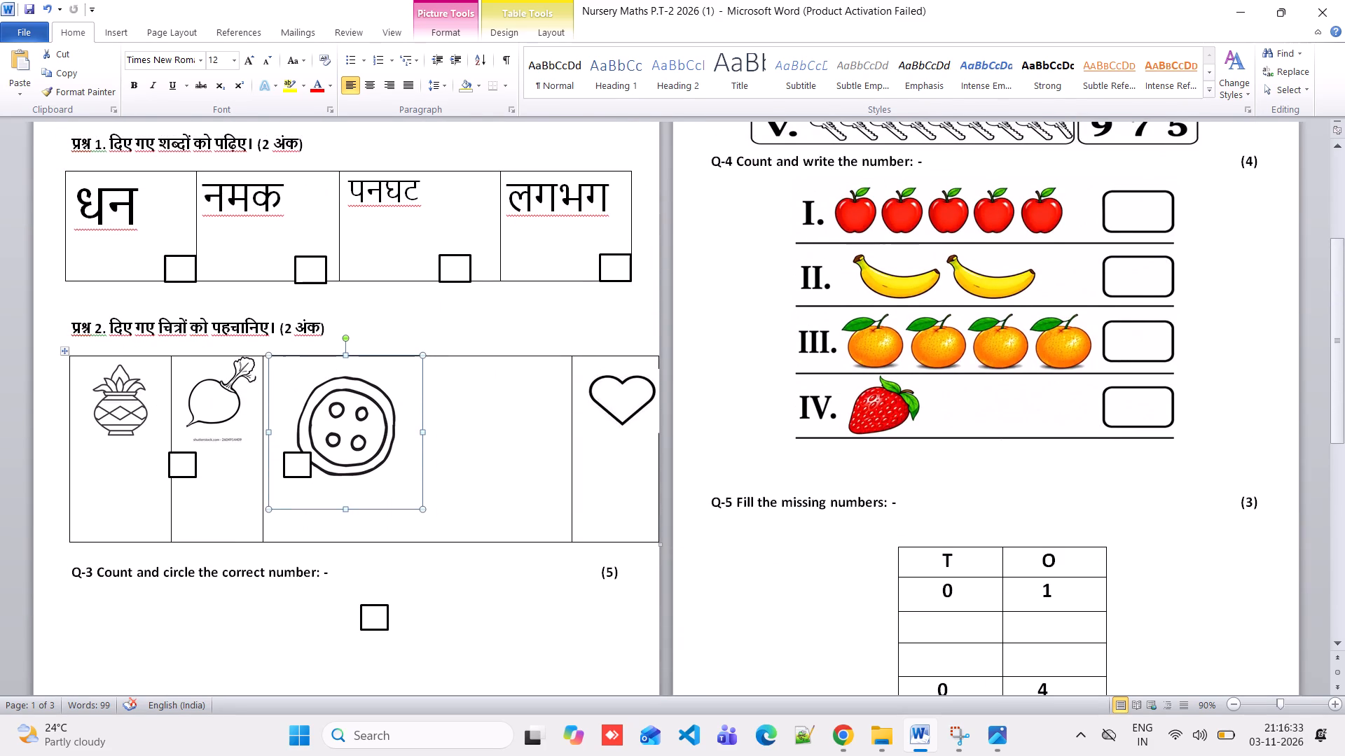
left_click_drag(422, 510, 399, 481)
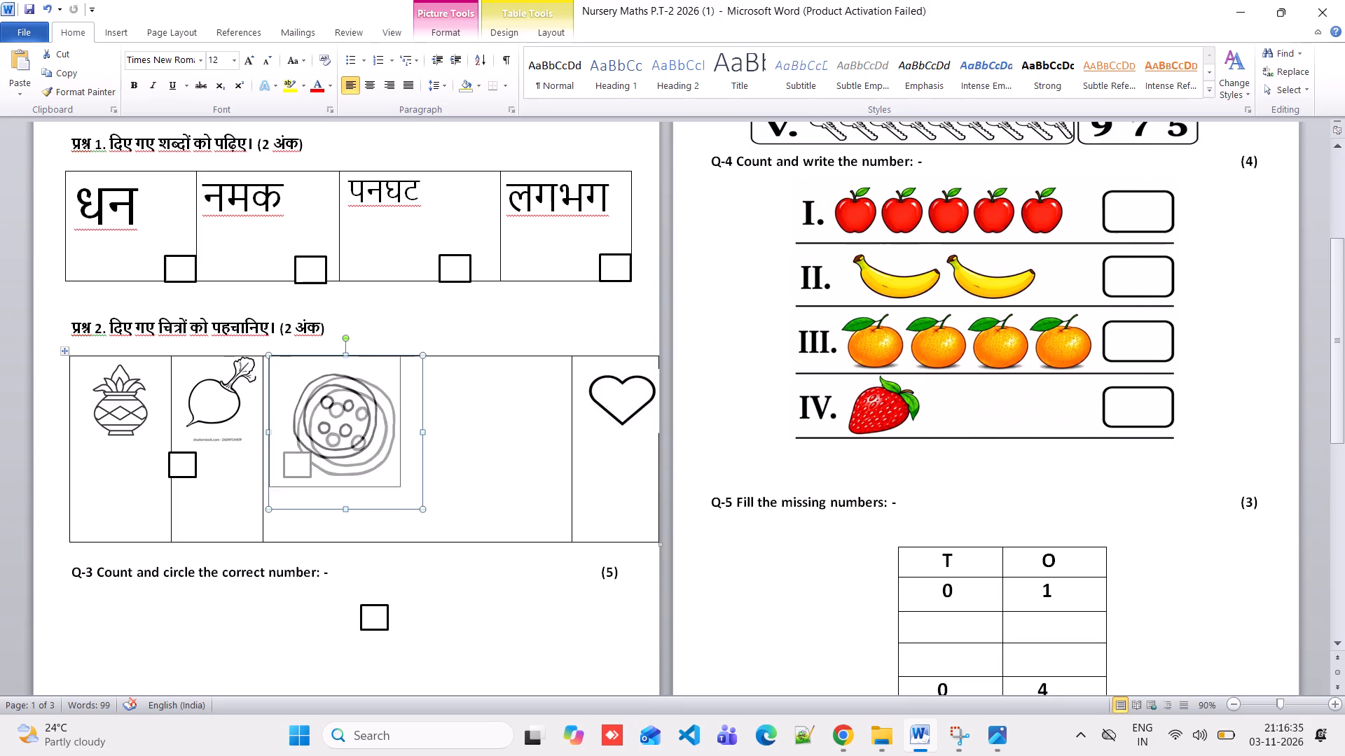
left_click_drag(399, 481, 364, 456)
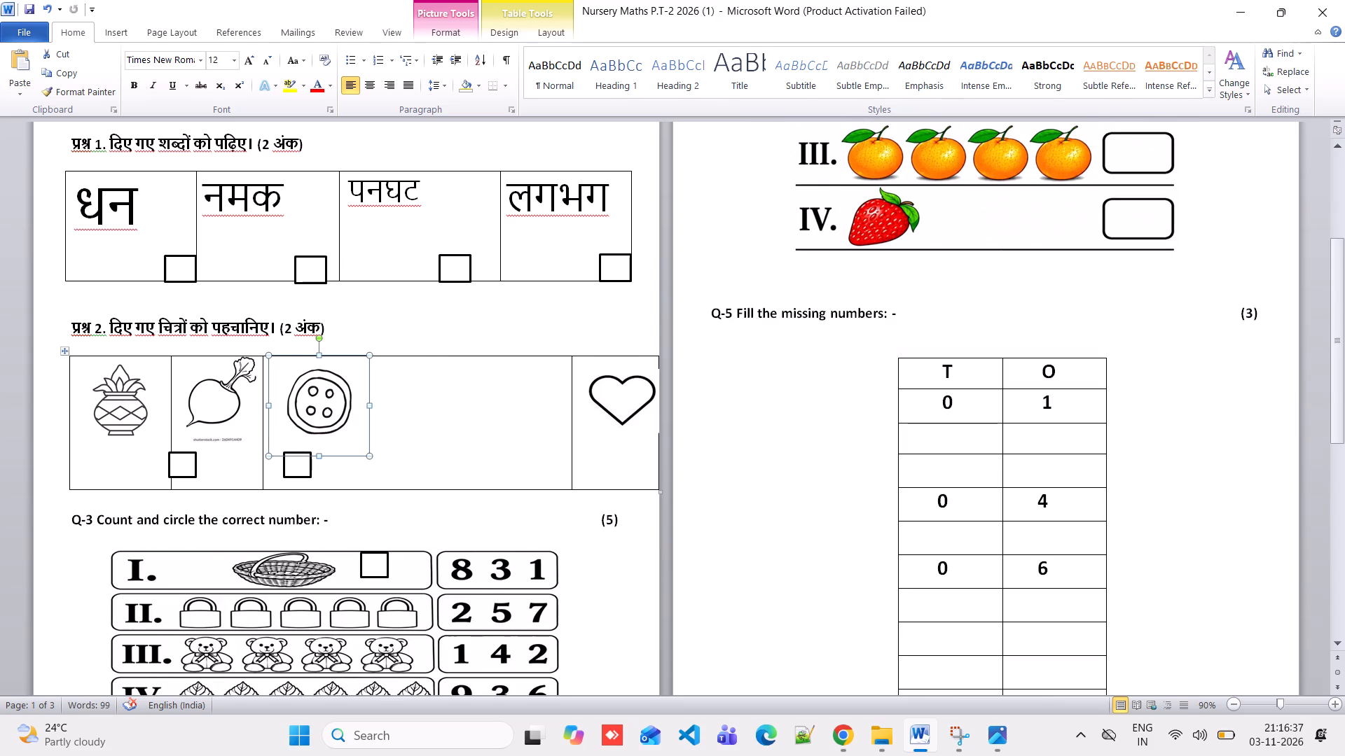
Narrow the प्रश्न 2 table within the page margins by tightening the button column and setting the heart column to a similar width.
left_click(638, 489)
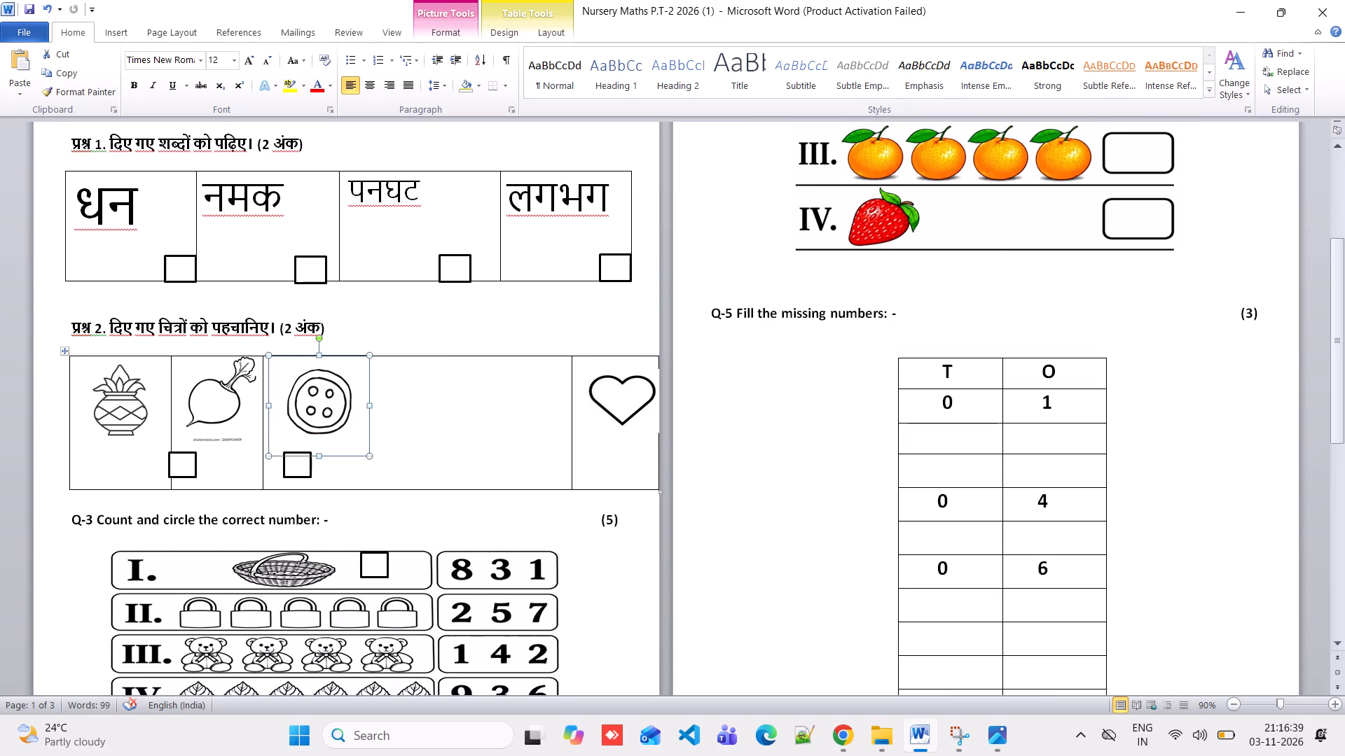
left_click(651, 488)
left_click_drag(658, 489, 600, 480)
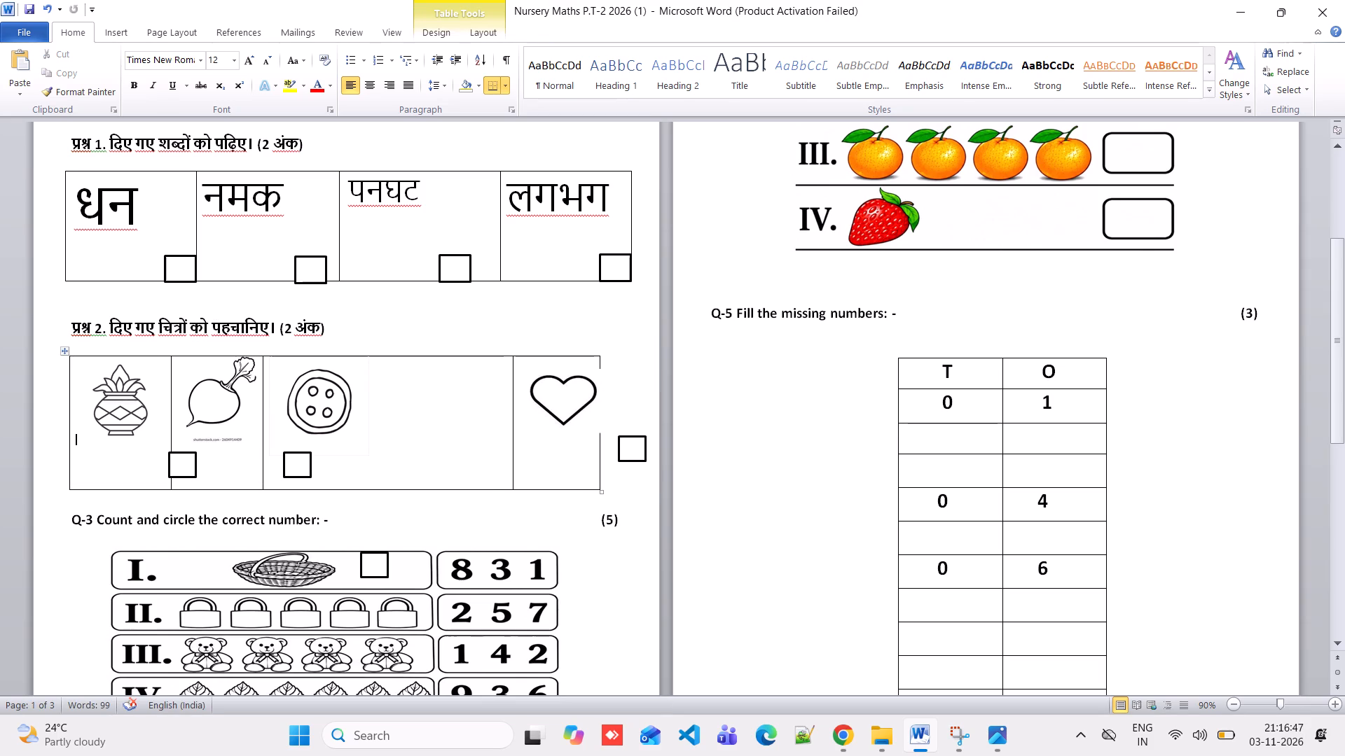
left_click_drag(600, 488, 578, 473)
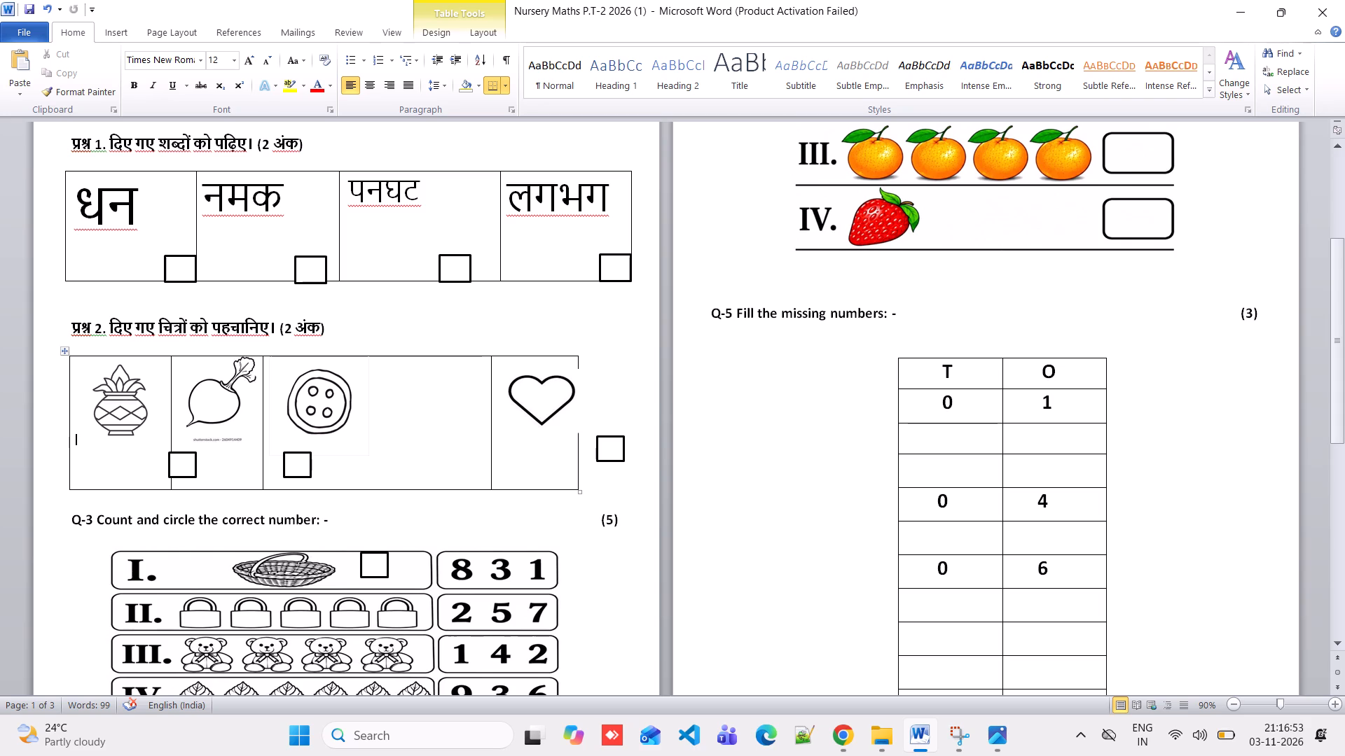
left_click_drag(491, 451, 469, 451)
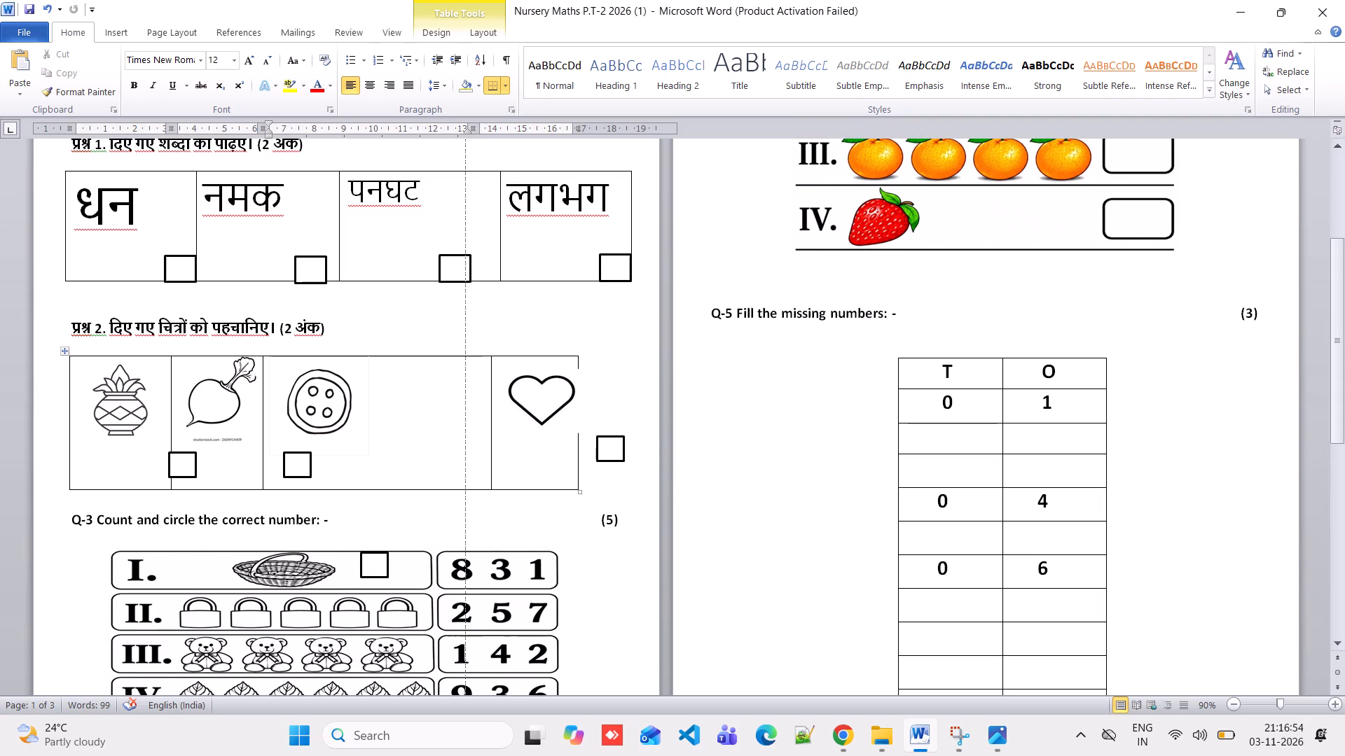
left_click_drag(469, 451, 406, 454)
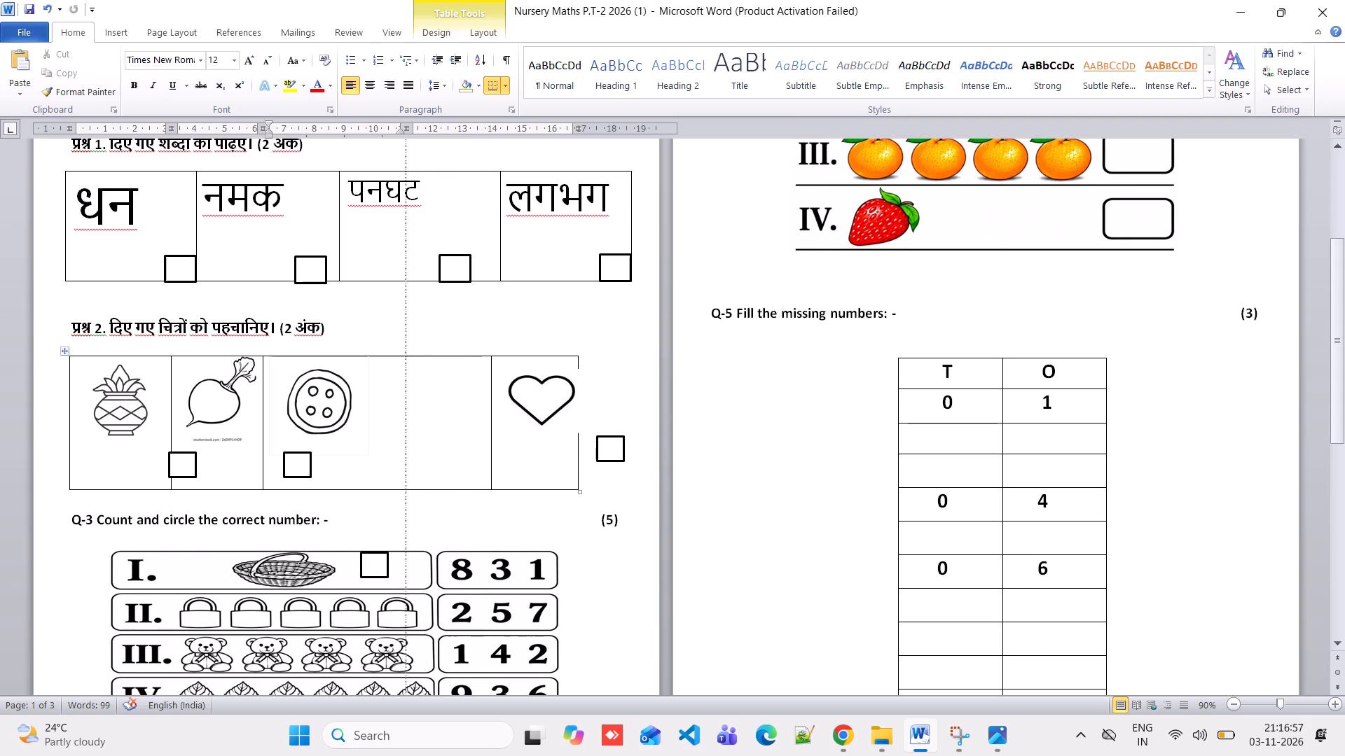
left_click_drag(406, 454, 401, 455)
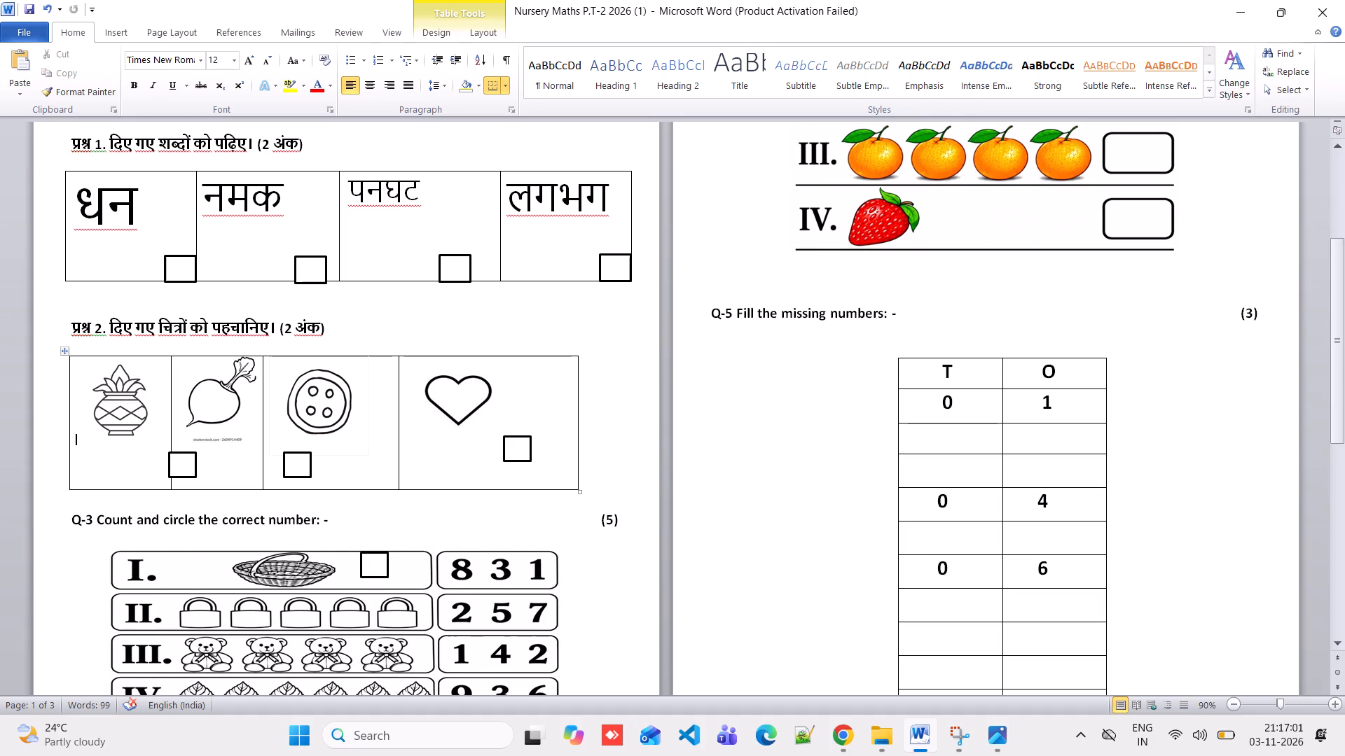
left_click_drag(577, 484, 543, 488)
Move the button's and turnip's answer boxes in the प्रश्न 2 table toward the lower-right corners of their cells.
left_click_drag(303, 464, 385, 472)
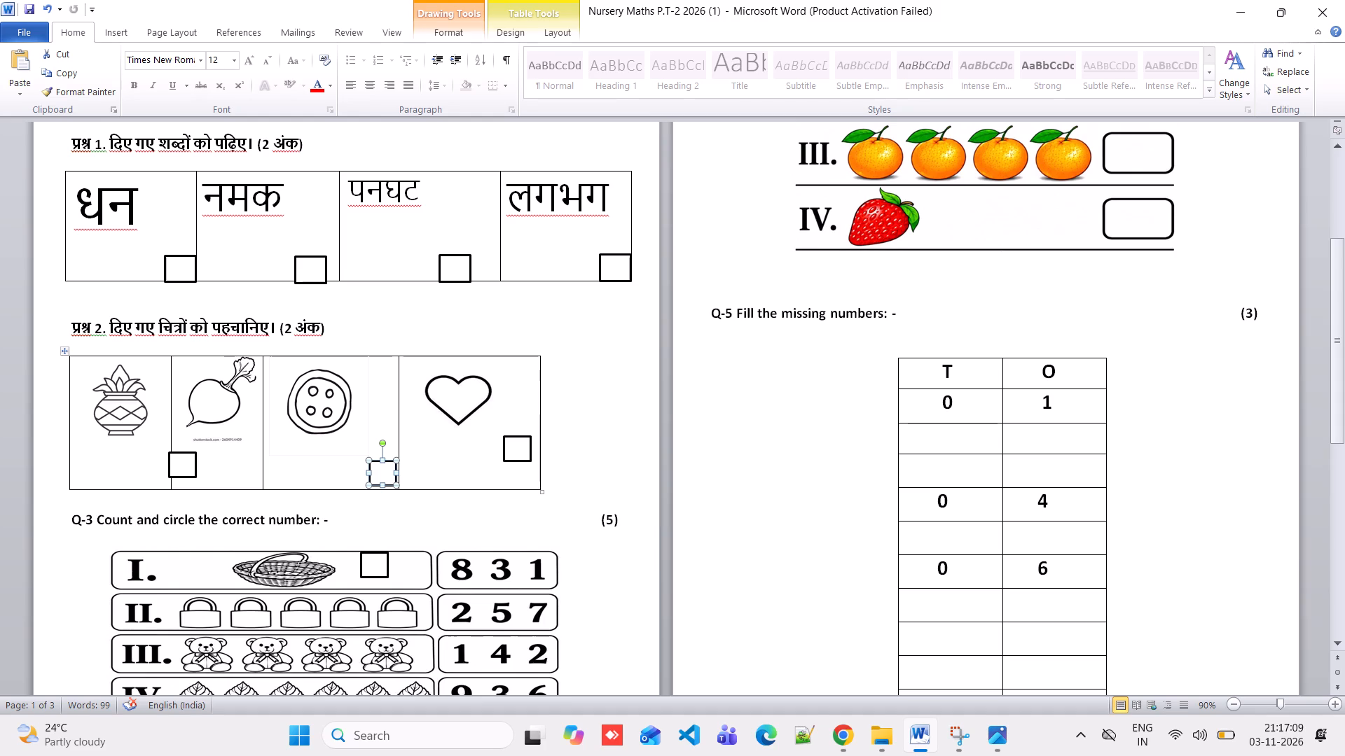
left_click_drag(181, 461, 249, 468)
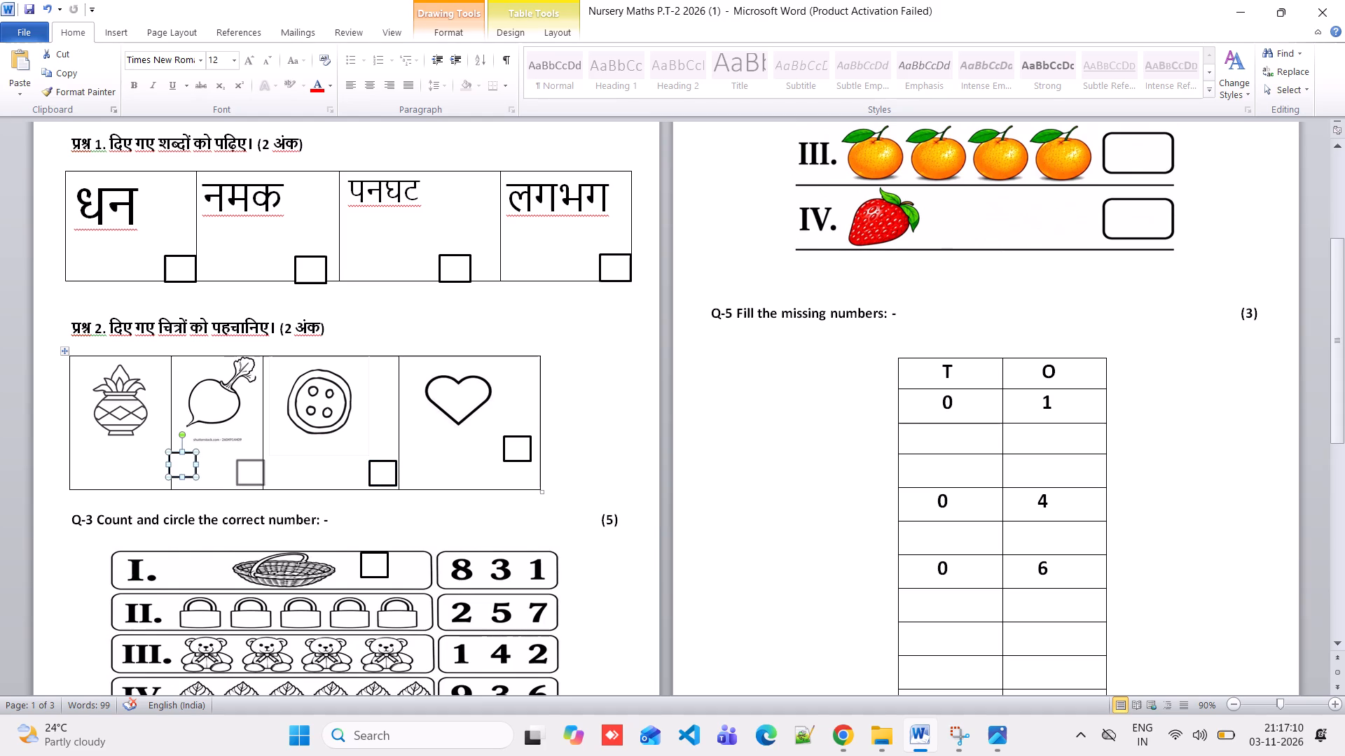
left_click_drag(249, 468, 267, 468)
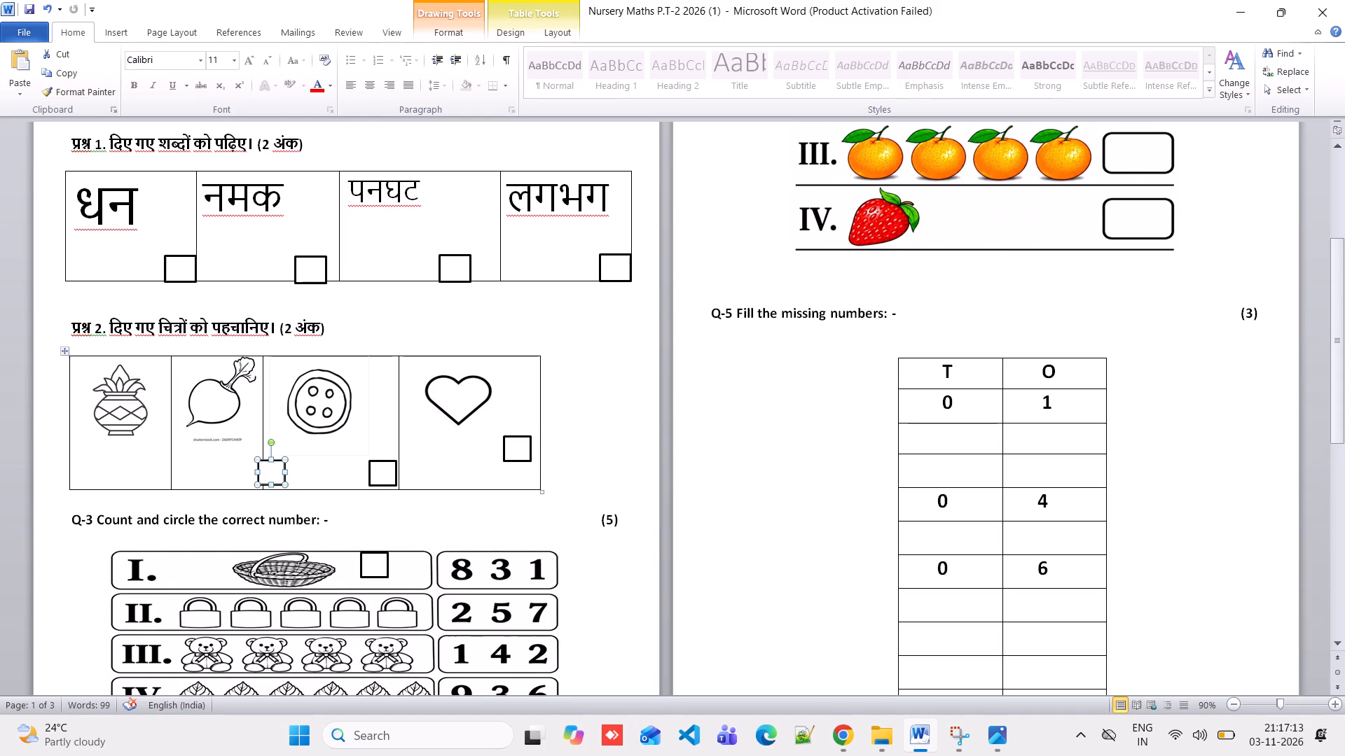
Widen the turnip column of the प्रश्न 2 table so its answer box lies inside the cell.
left_click_drag(263, 424, 289, 422)
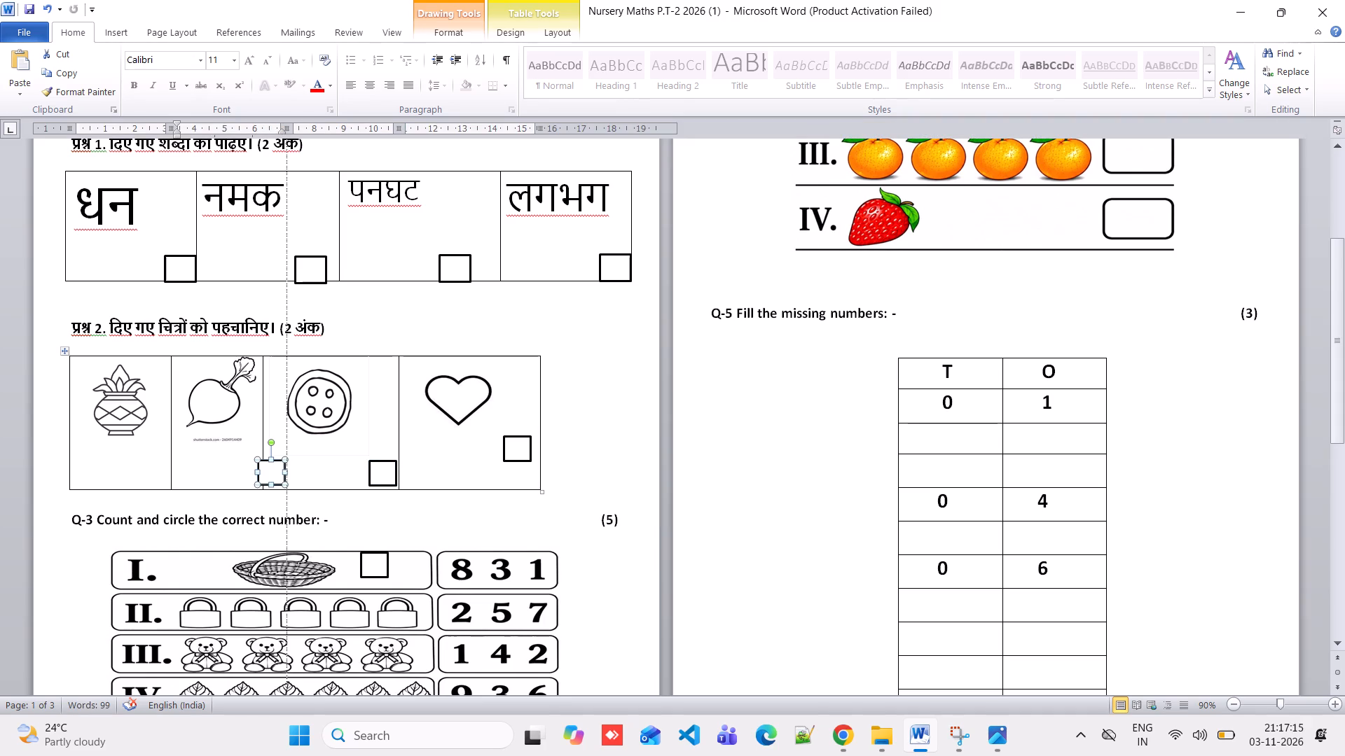
left_click_drag(289, 422, 289, 422)
left_click(289, 422)
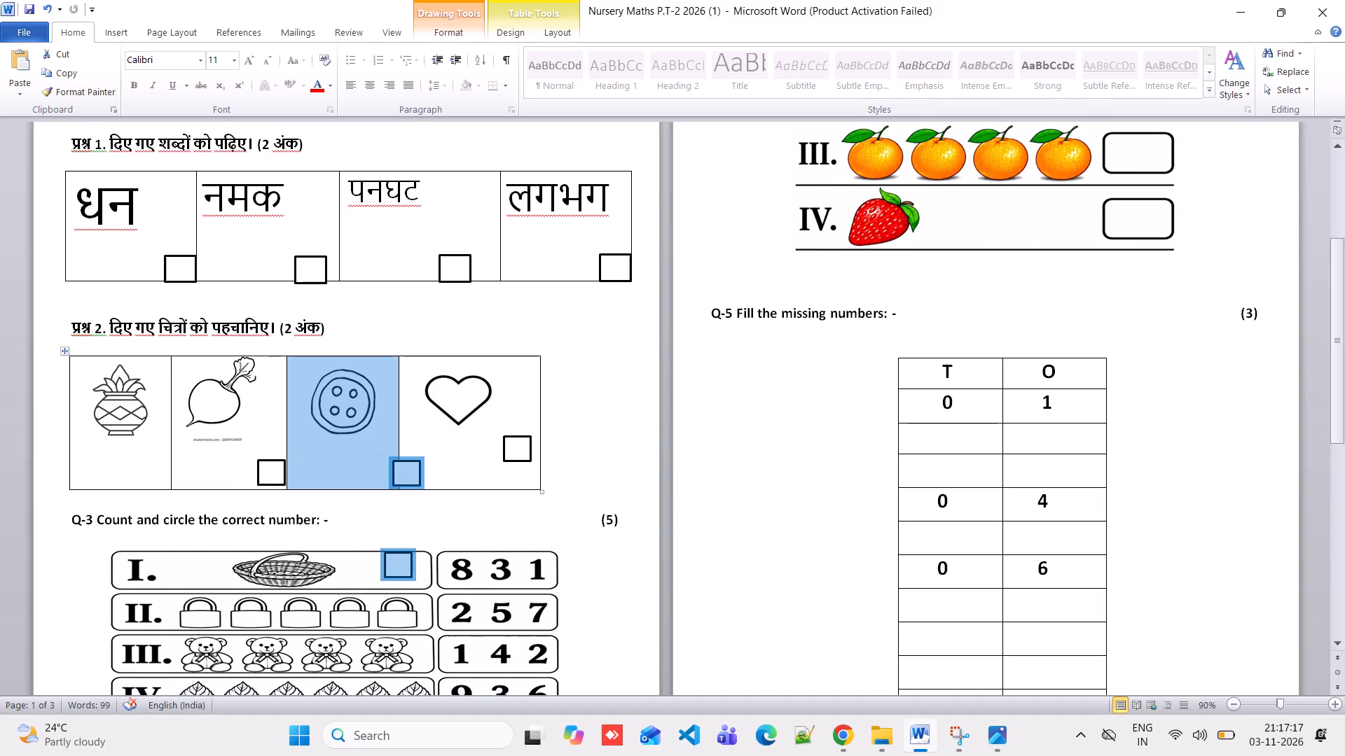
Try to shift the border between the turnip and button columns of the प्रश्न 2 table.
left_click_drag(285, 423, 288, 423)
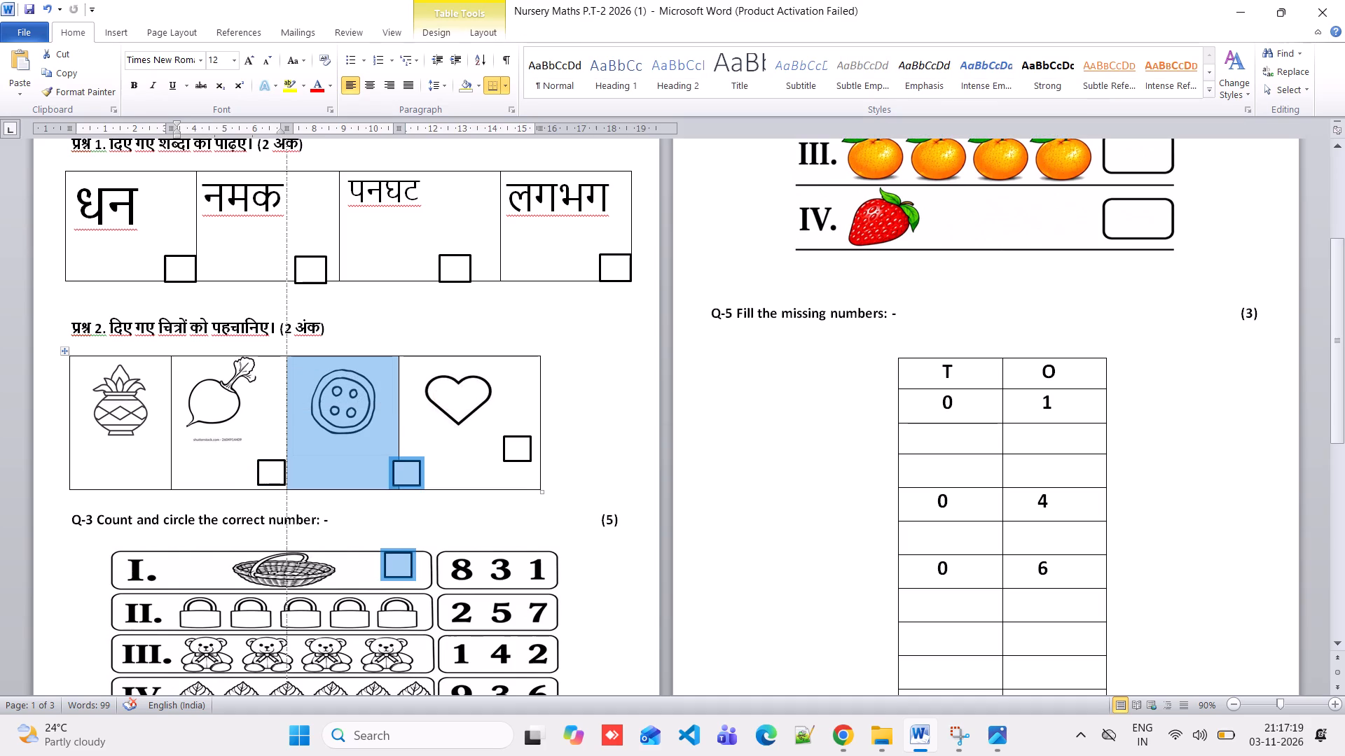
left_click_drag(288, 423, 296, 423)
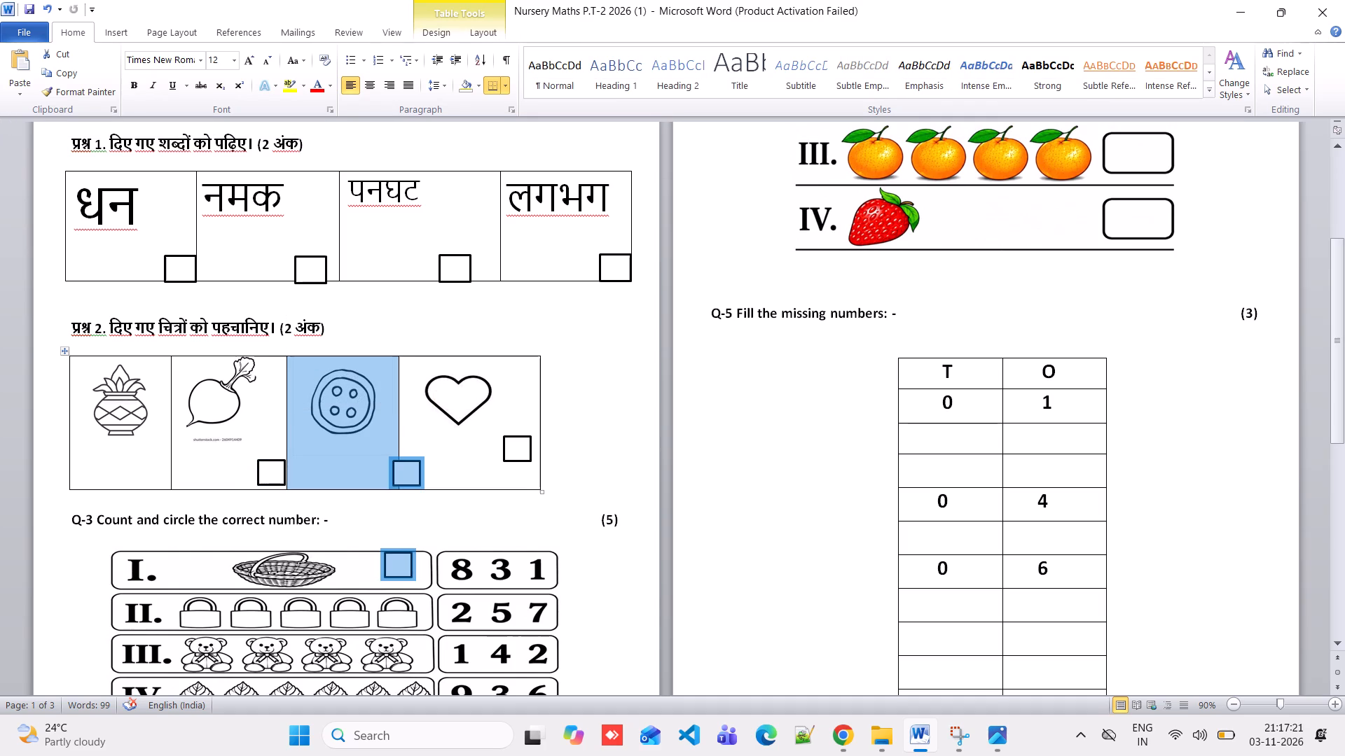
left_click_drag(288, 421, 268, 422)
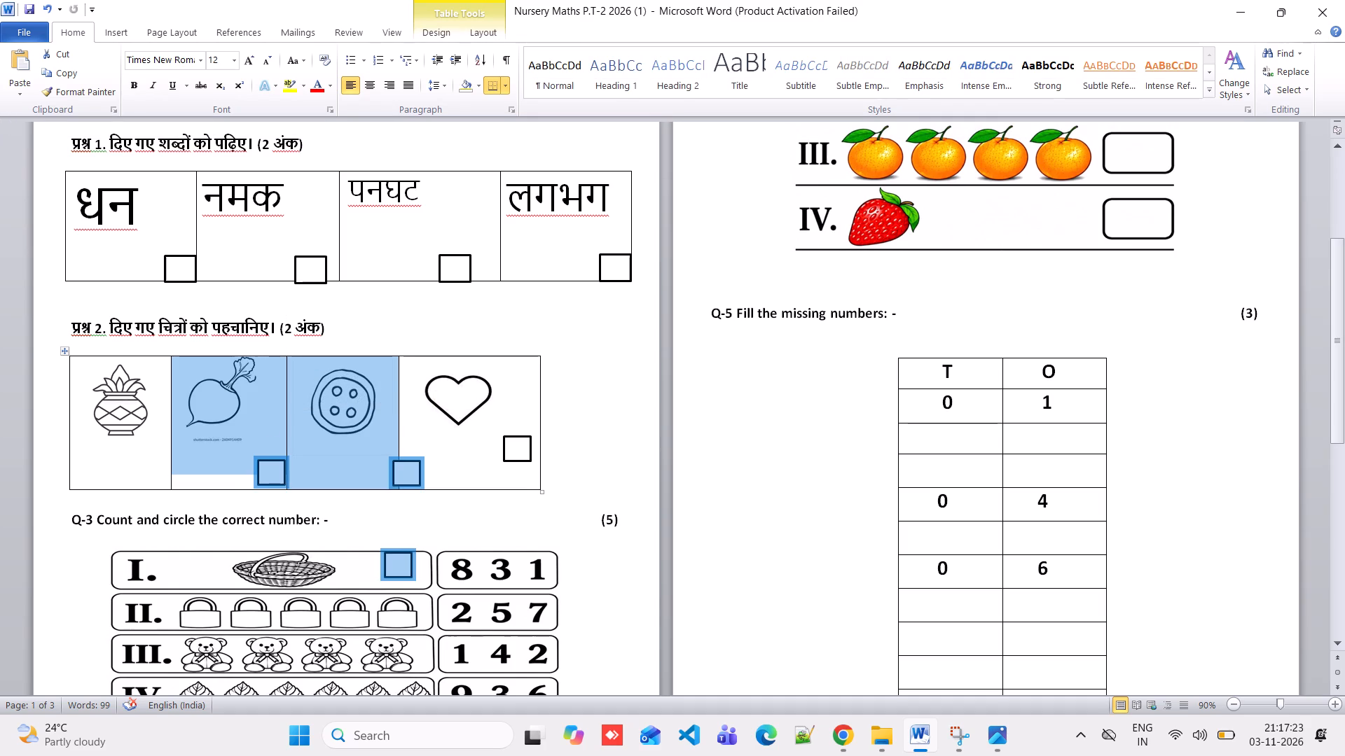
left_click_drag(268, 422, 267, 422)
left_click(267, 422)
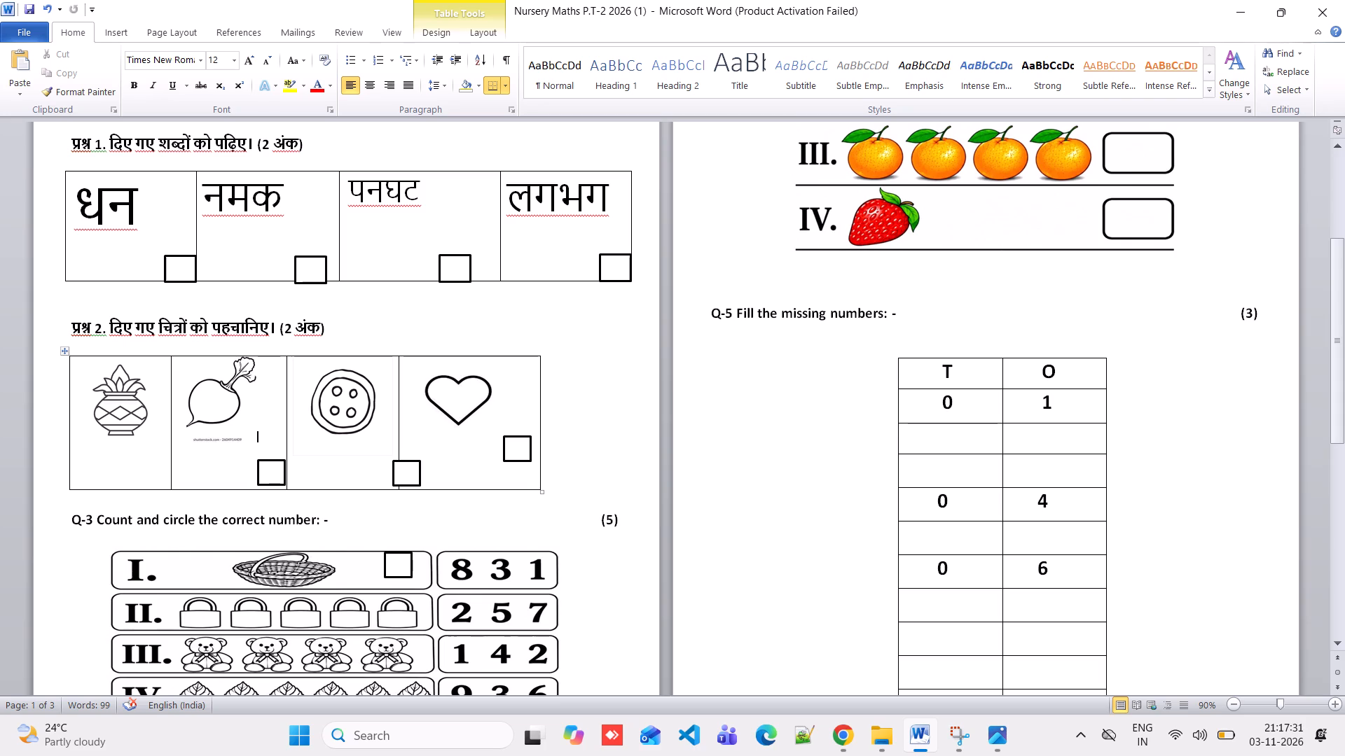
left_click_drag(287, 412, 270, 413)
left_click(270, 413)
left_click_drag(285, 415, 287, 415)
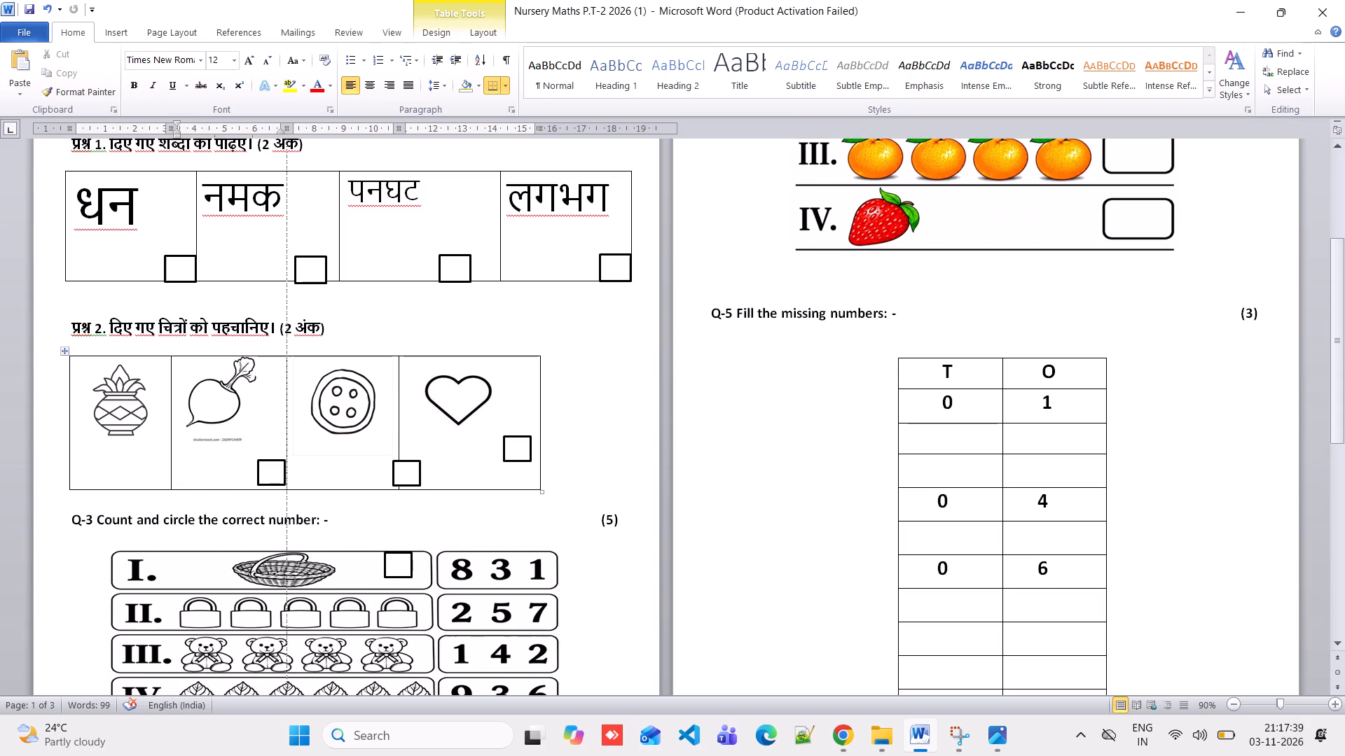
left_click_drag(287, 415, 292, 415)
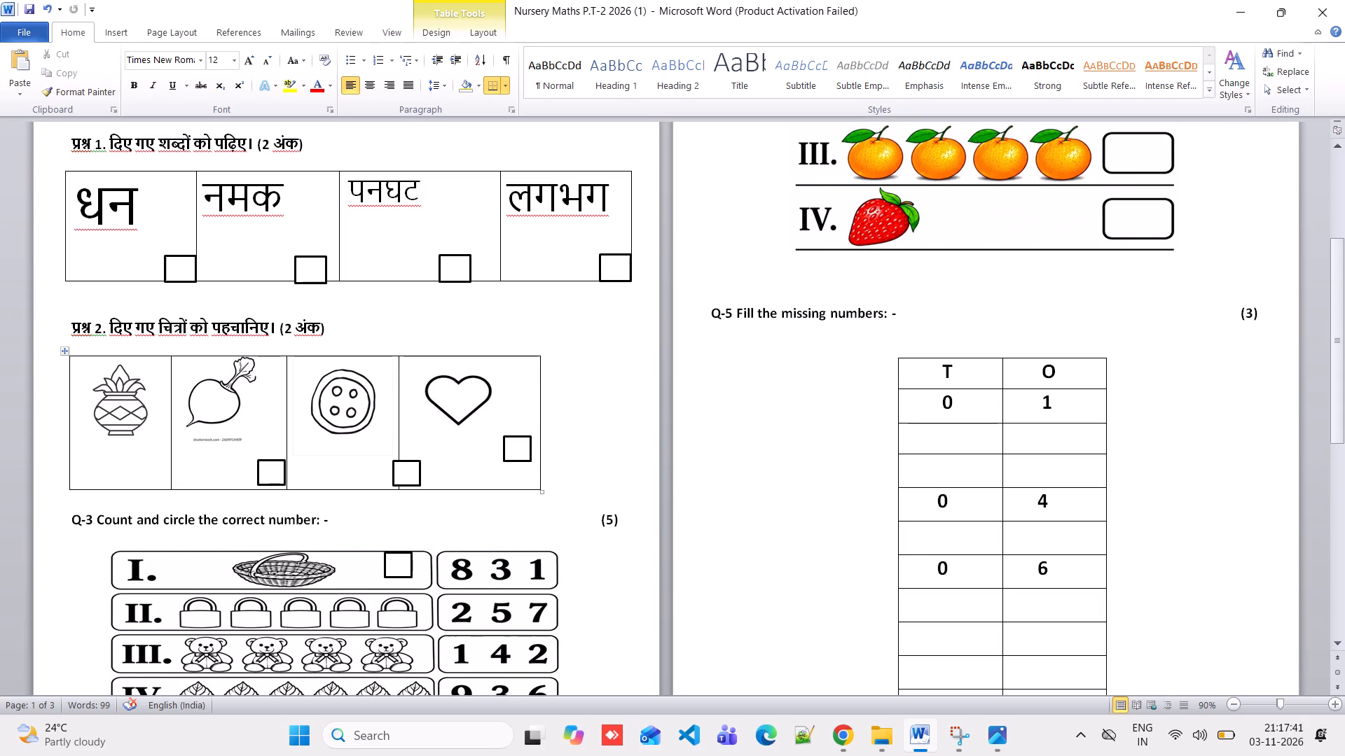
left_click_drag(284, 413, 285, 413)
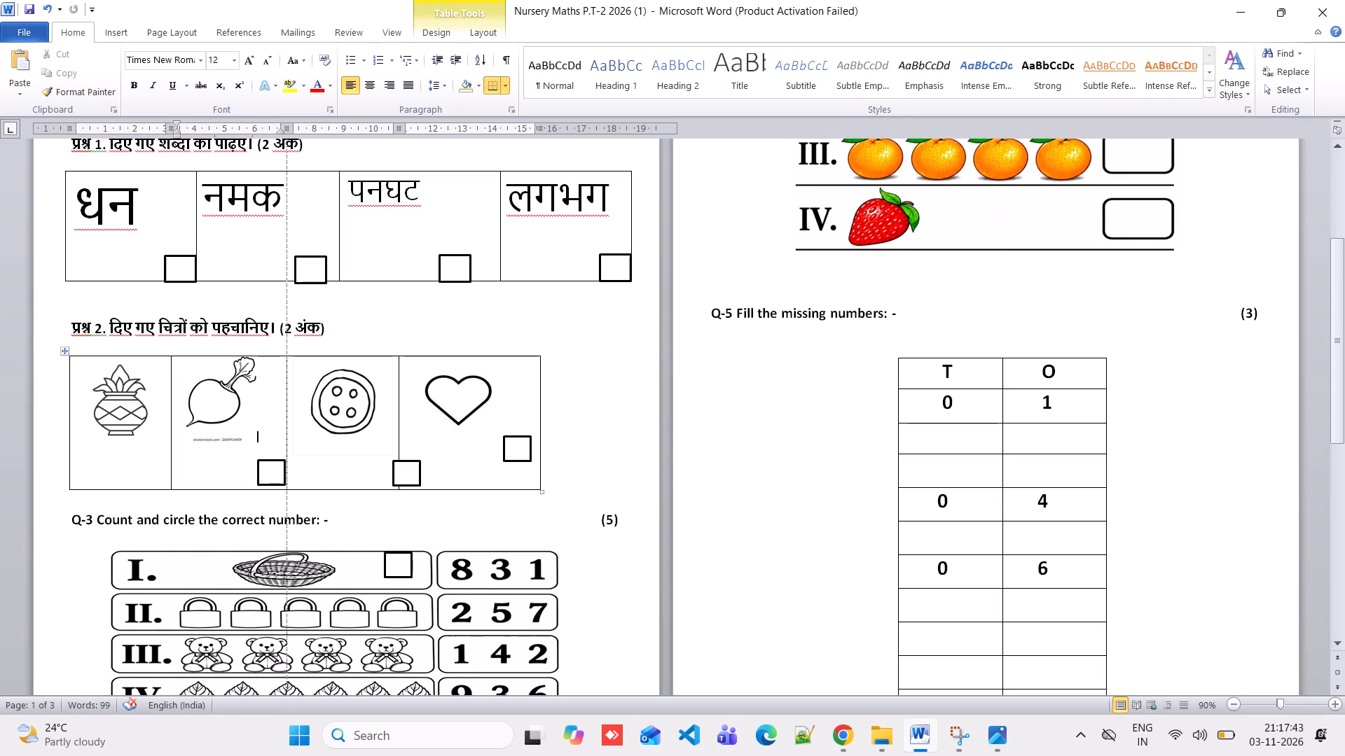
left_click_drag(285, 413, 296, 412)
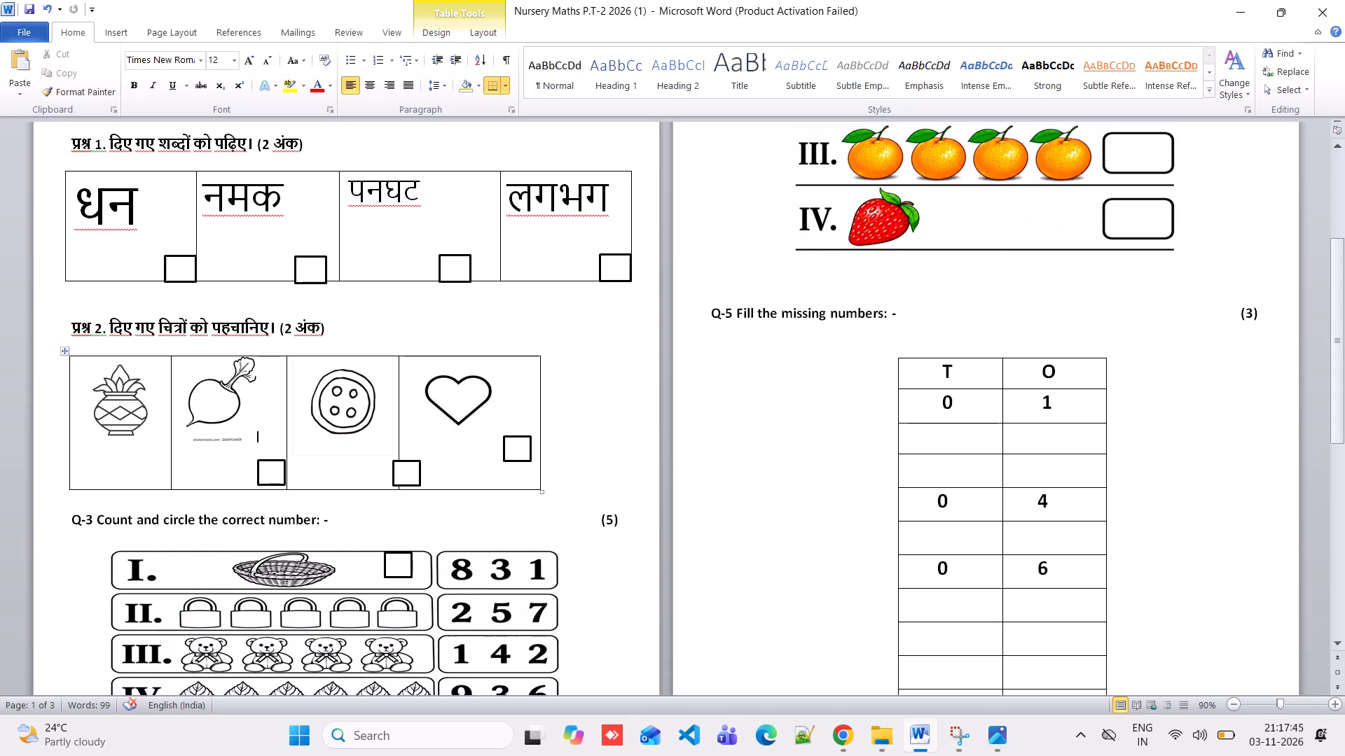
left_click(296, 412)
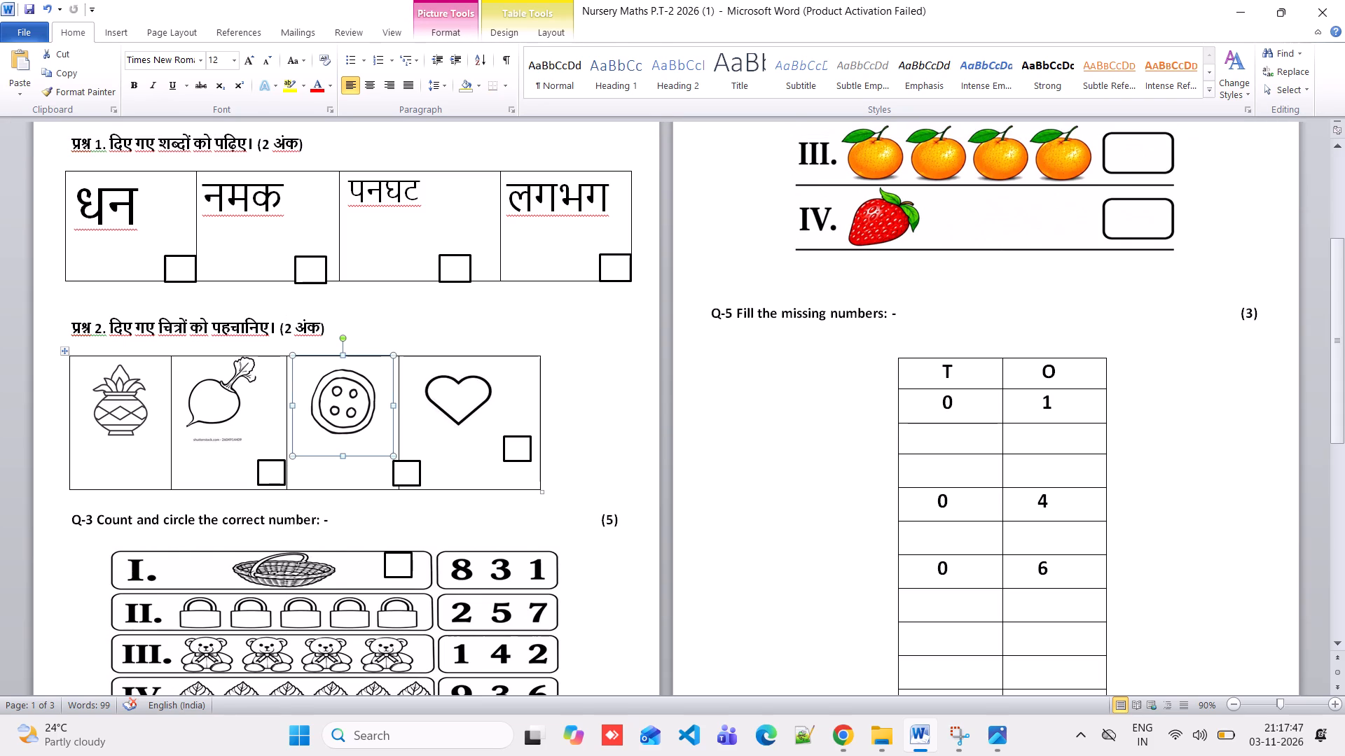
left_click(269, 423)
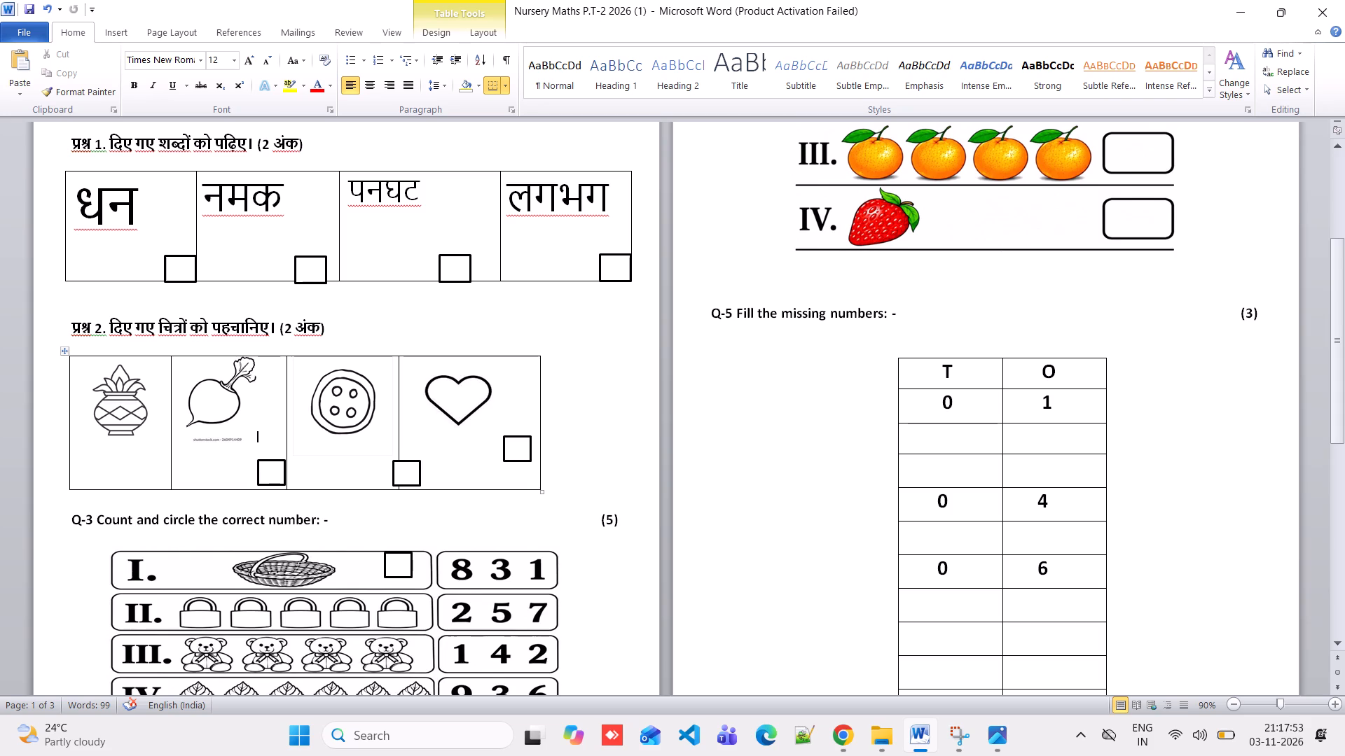
Widen the प्रश्न 2 table and its button column slightly, bringing the button's answer box inside its own cell.
left_click_drag(540, 433, 553, 432)
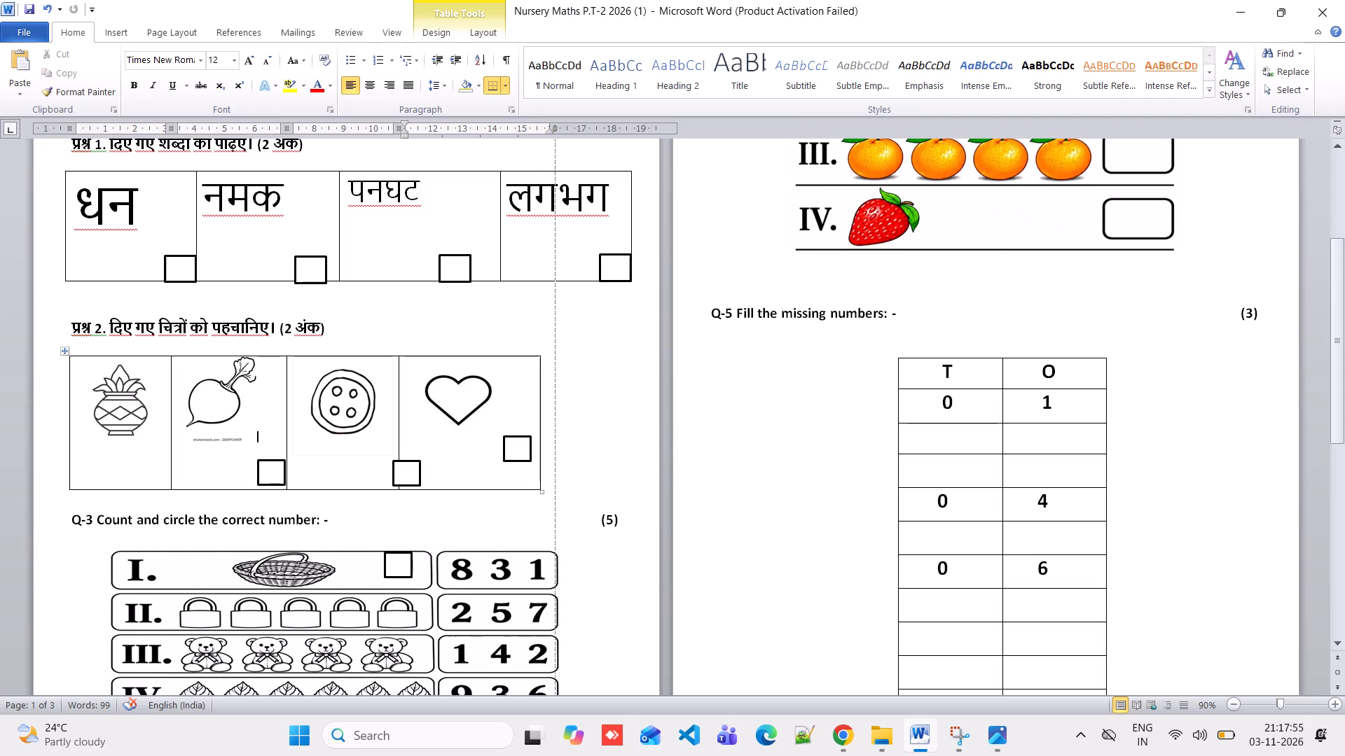
left_click_drag(553, 432, 560, 431)
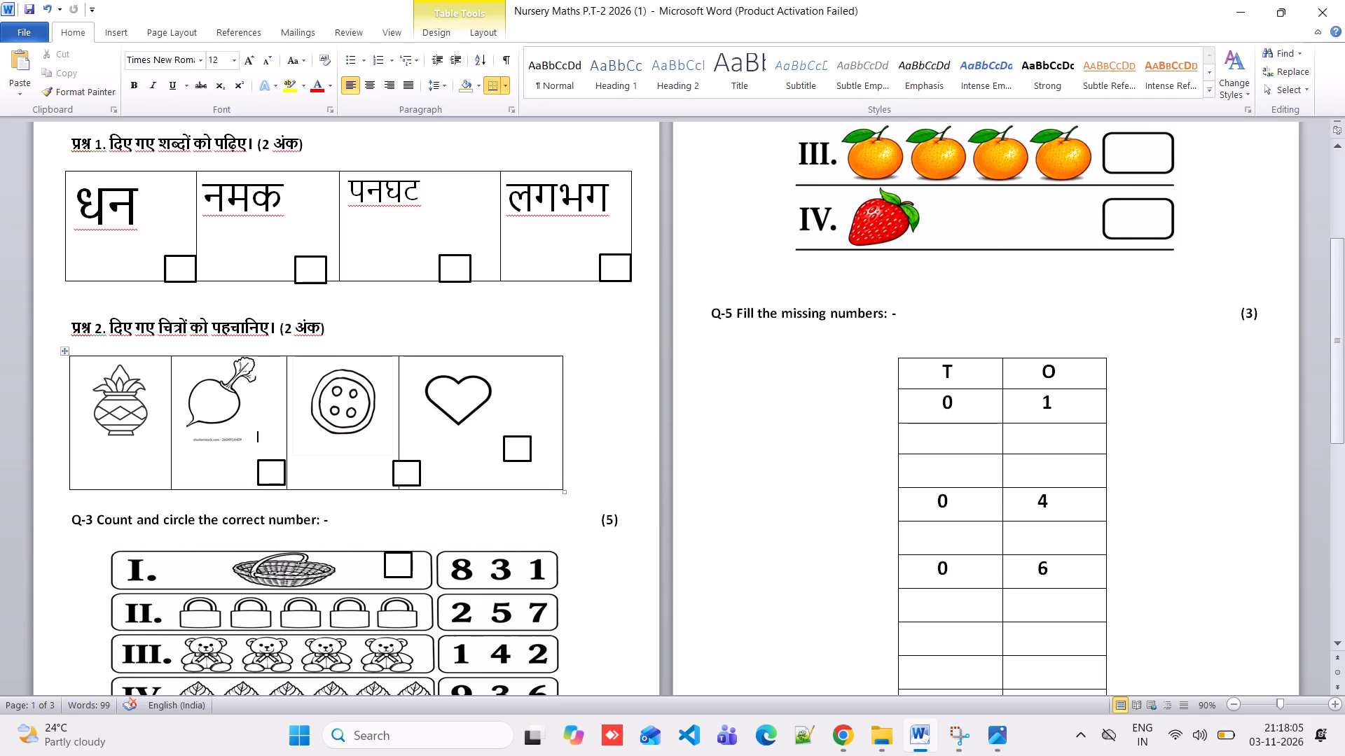
left_click_drag(401, 479, 358, 484)
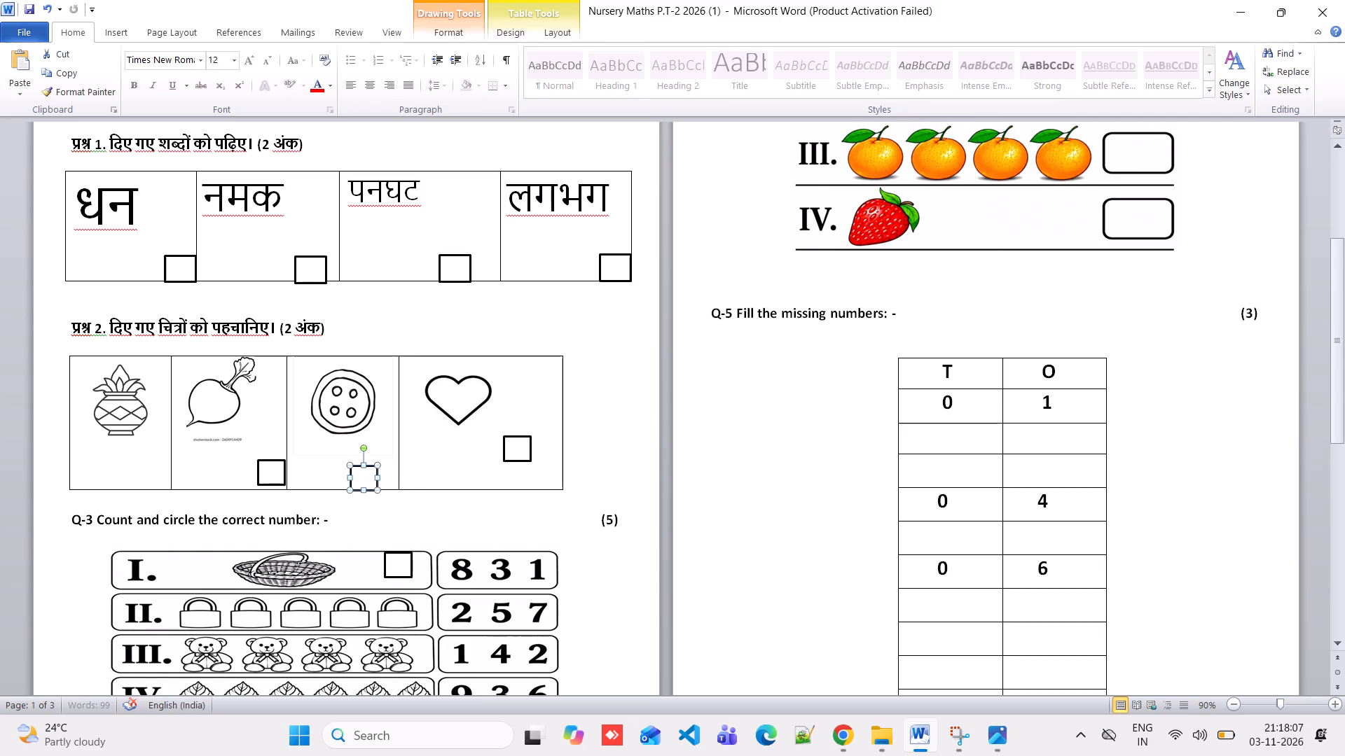
left_click_drag(397, 453, 420, 454)
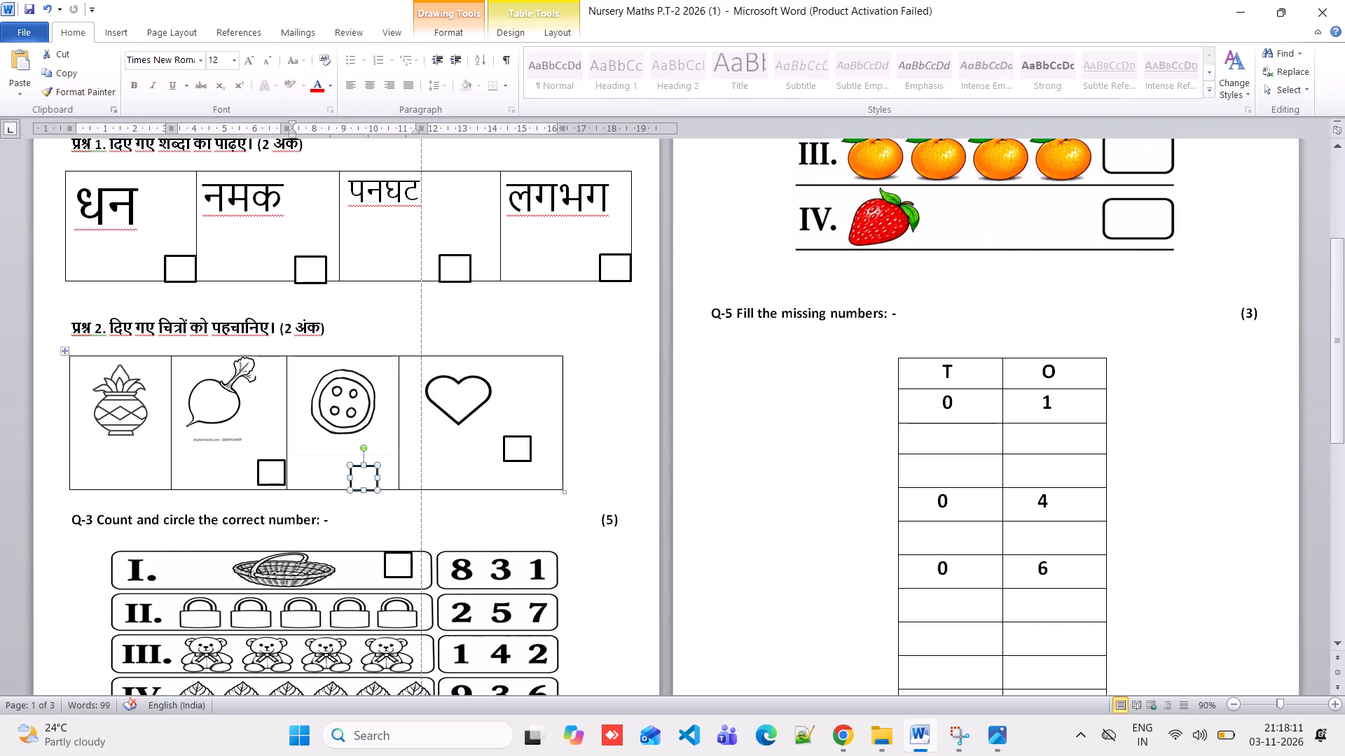
left_click_drag(420, 454, 423, 454)
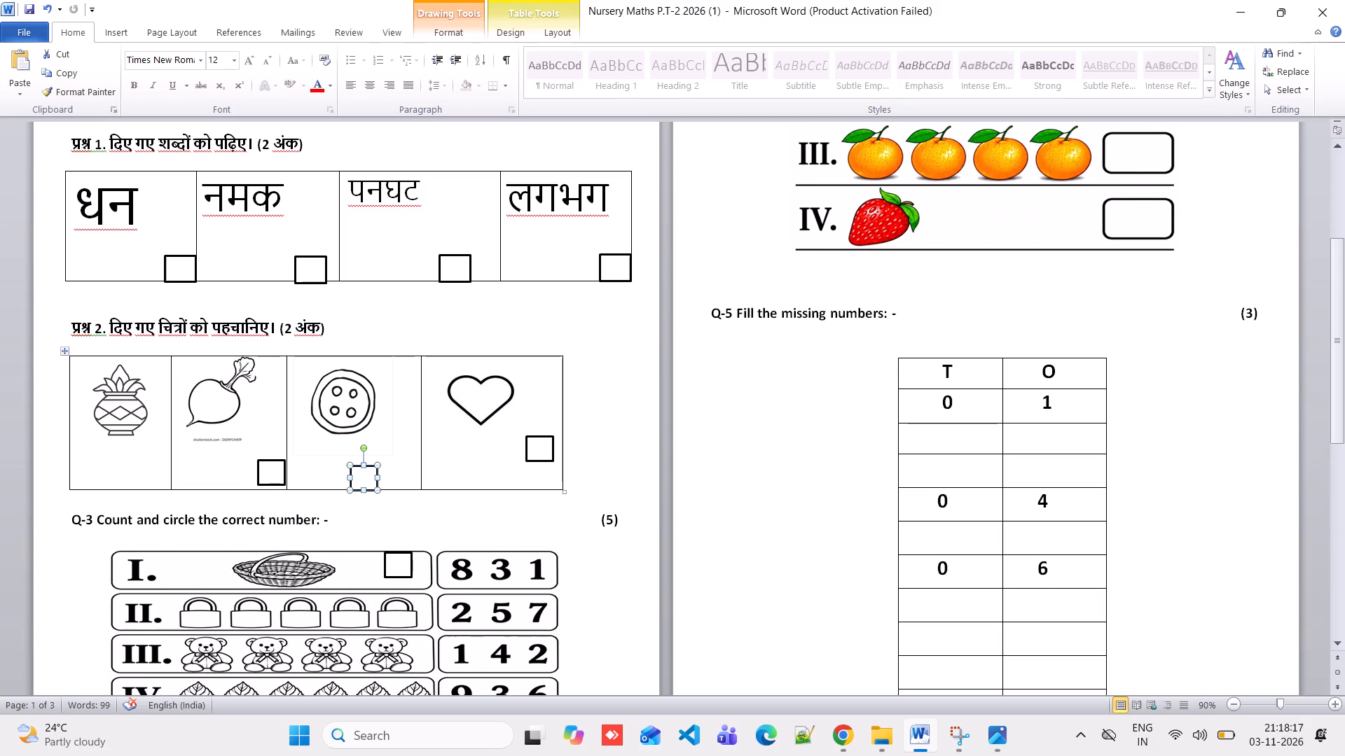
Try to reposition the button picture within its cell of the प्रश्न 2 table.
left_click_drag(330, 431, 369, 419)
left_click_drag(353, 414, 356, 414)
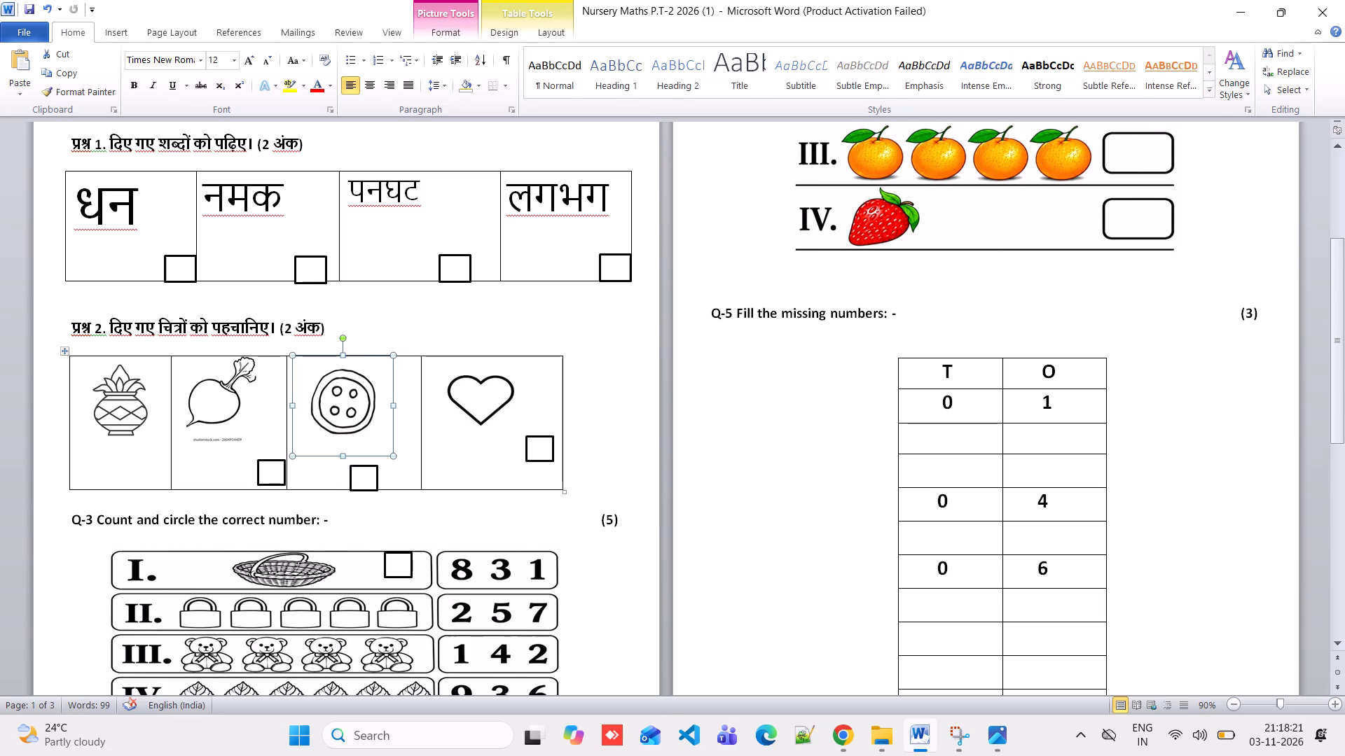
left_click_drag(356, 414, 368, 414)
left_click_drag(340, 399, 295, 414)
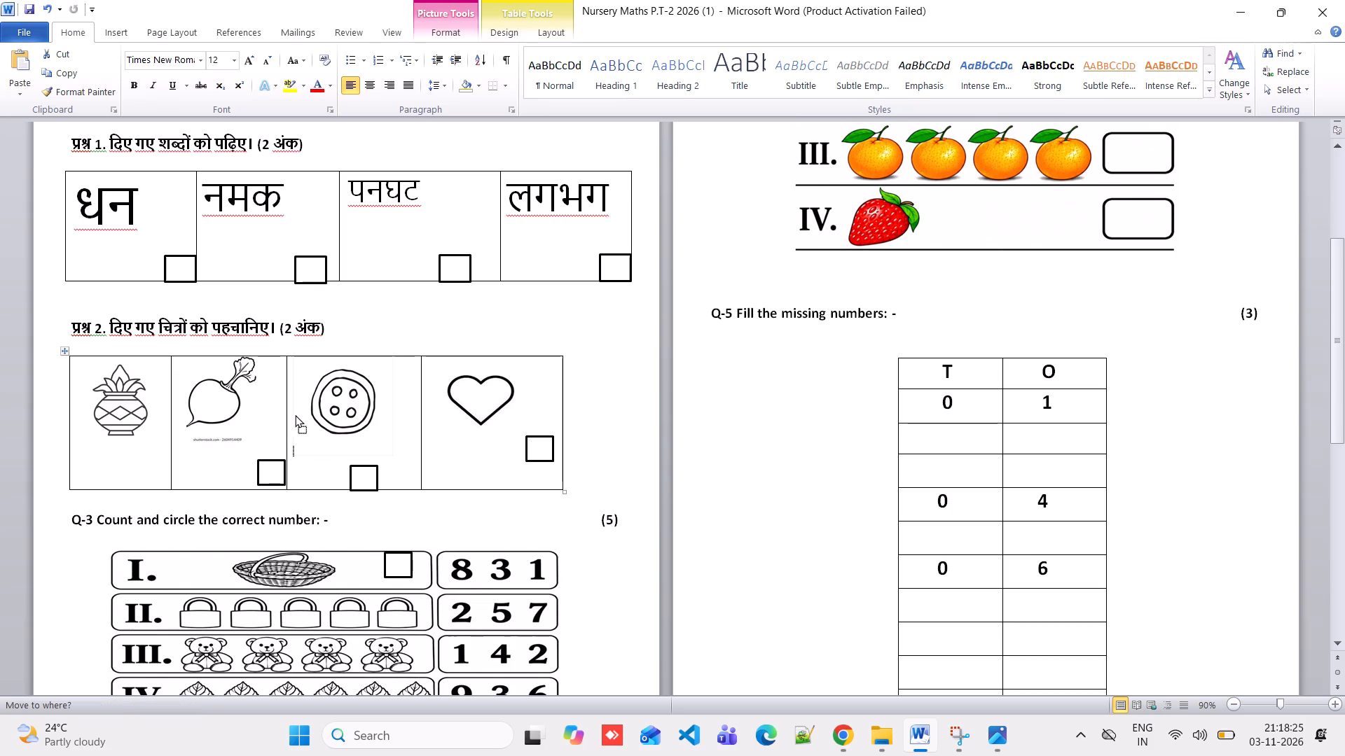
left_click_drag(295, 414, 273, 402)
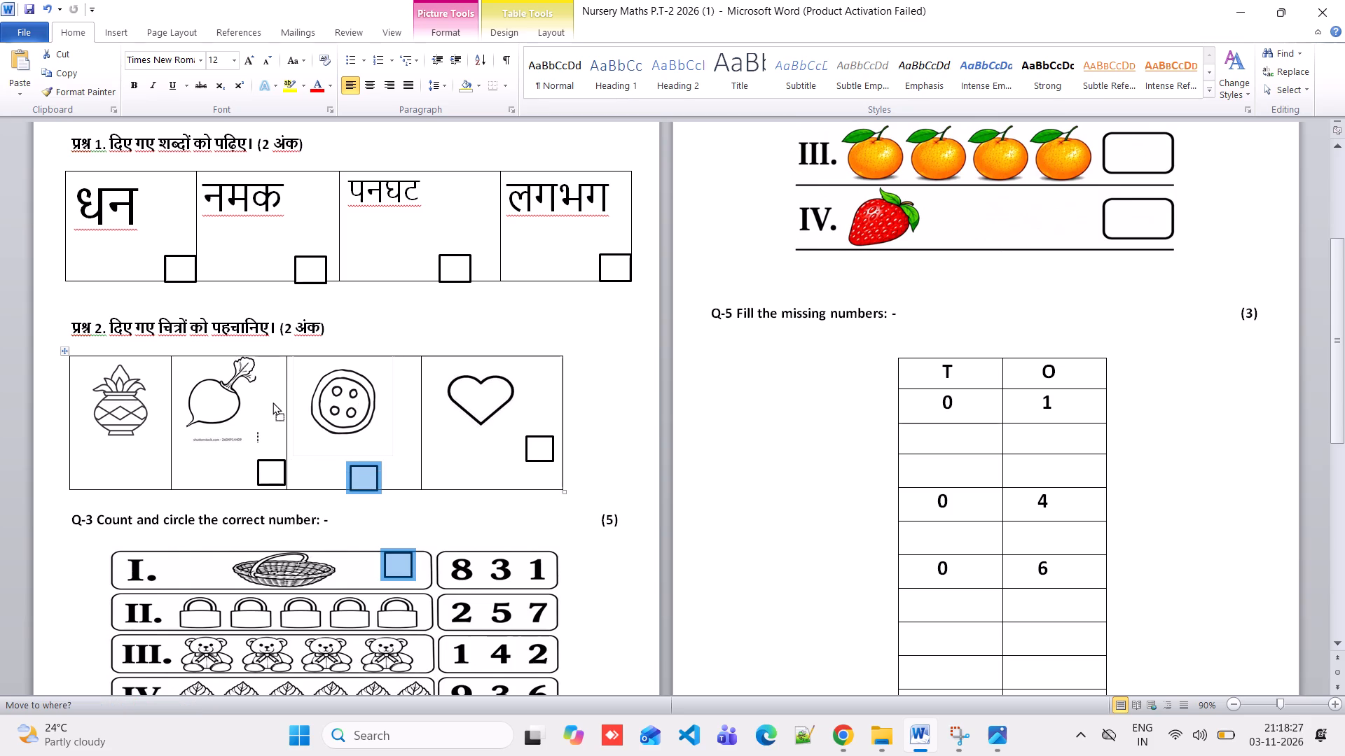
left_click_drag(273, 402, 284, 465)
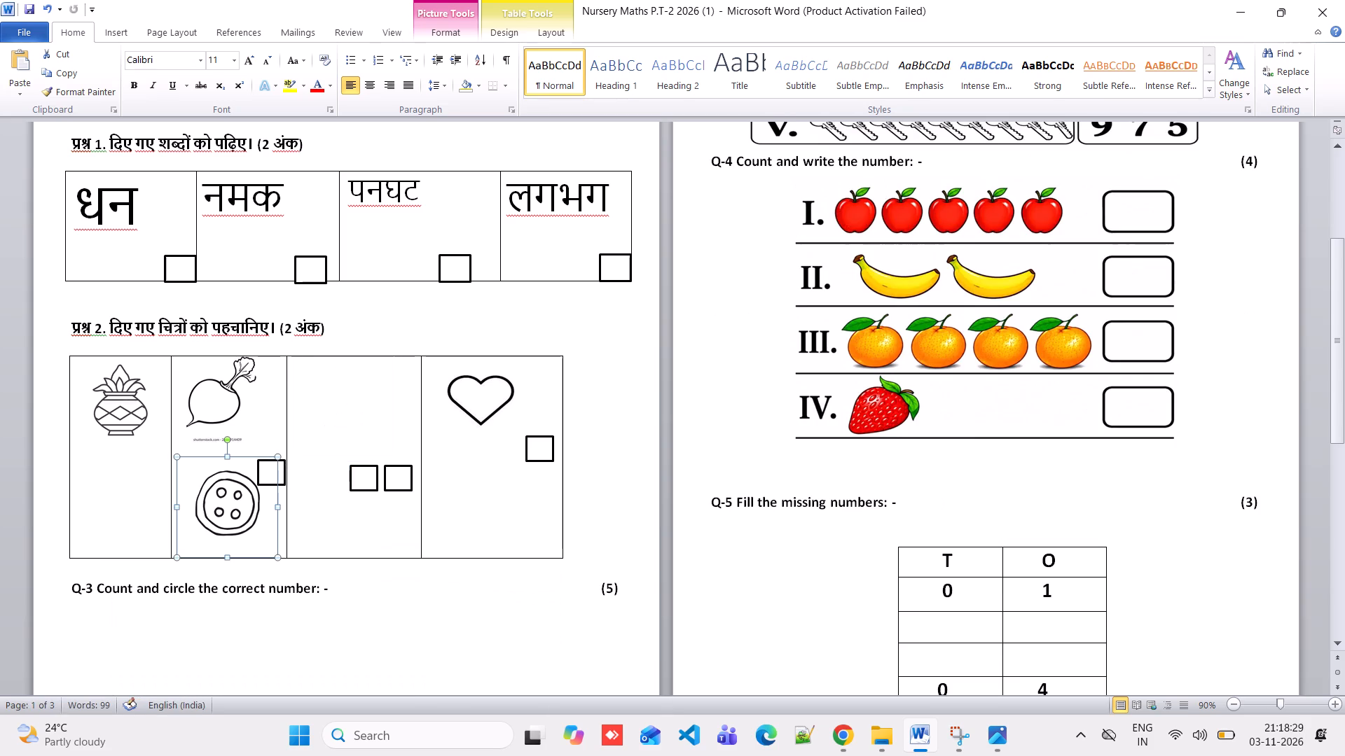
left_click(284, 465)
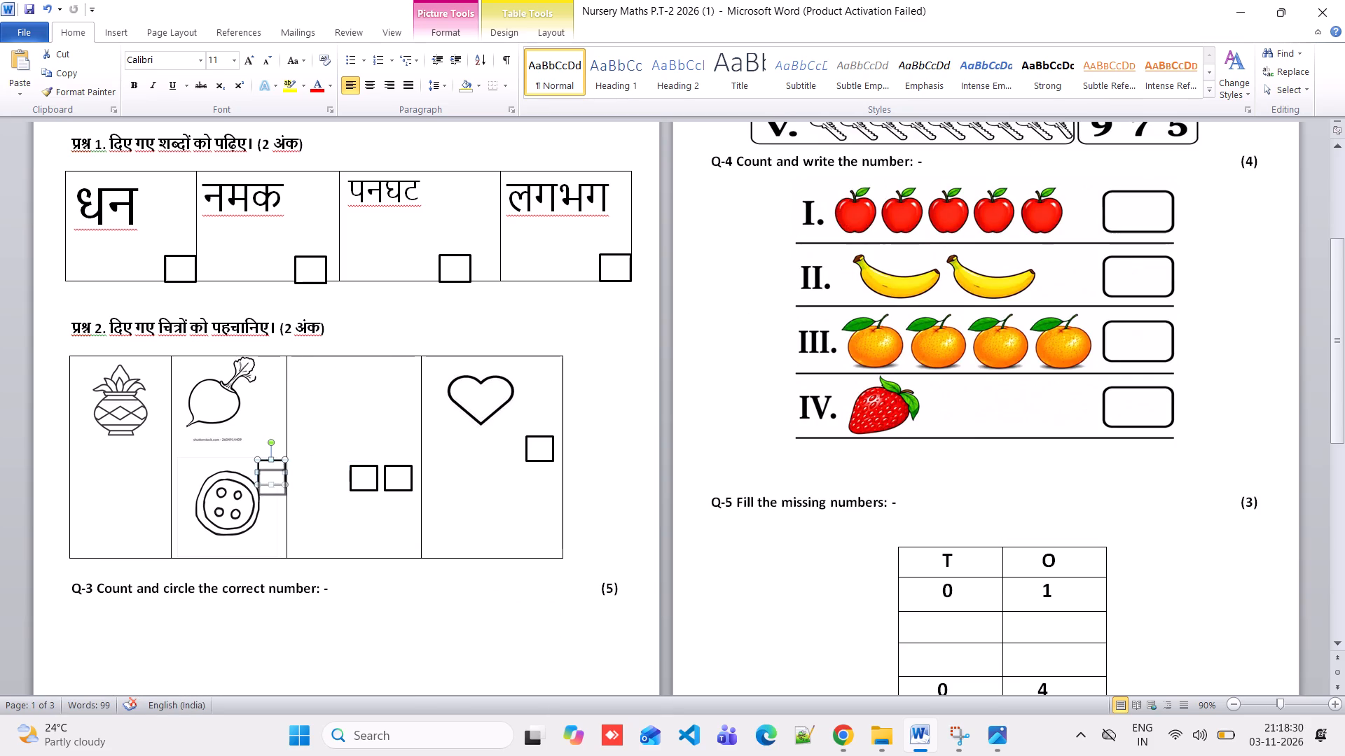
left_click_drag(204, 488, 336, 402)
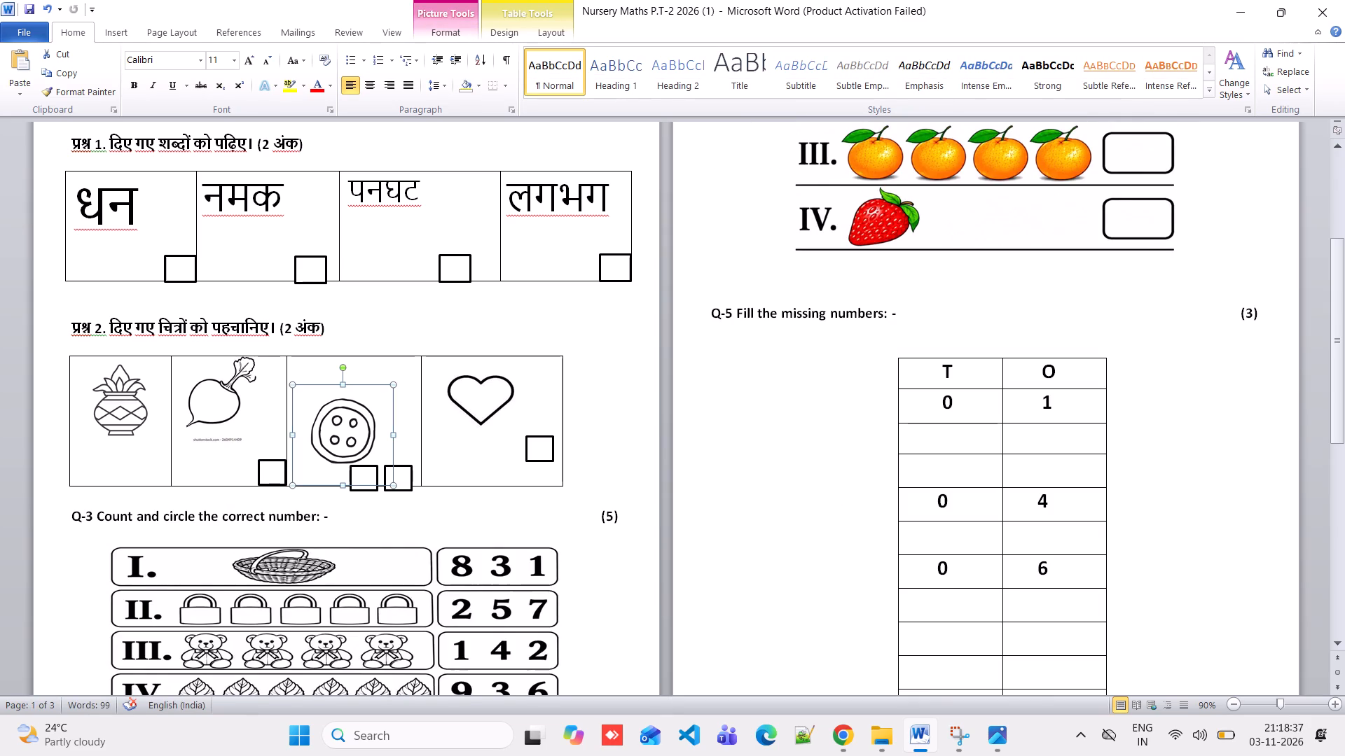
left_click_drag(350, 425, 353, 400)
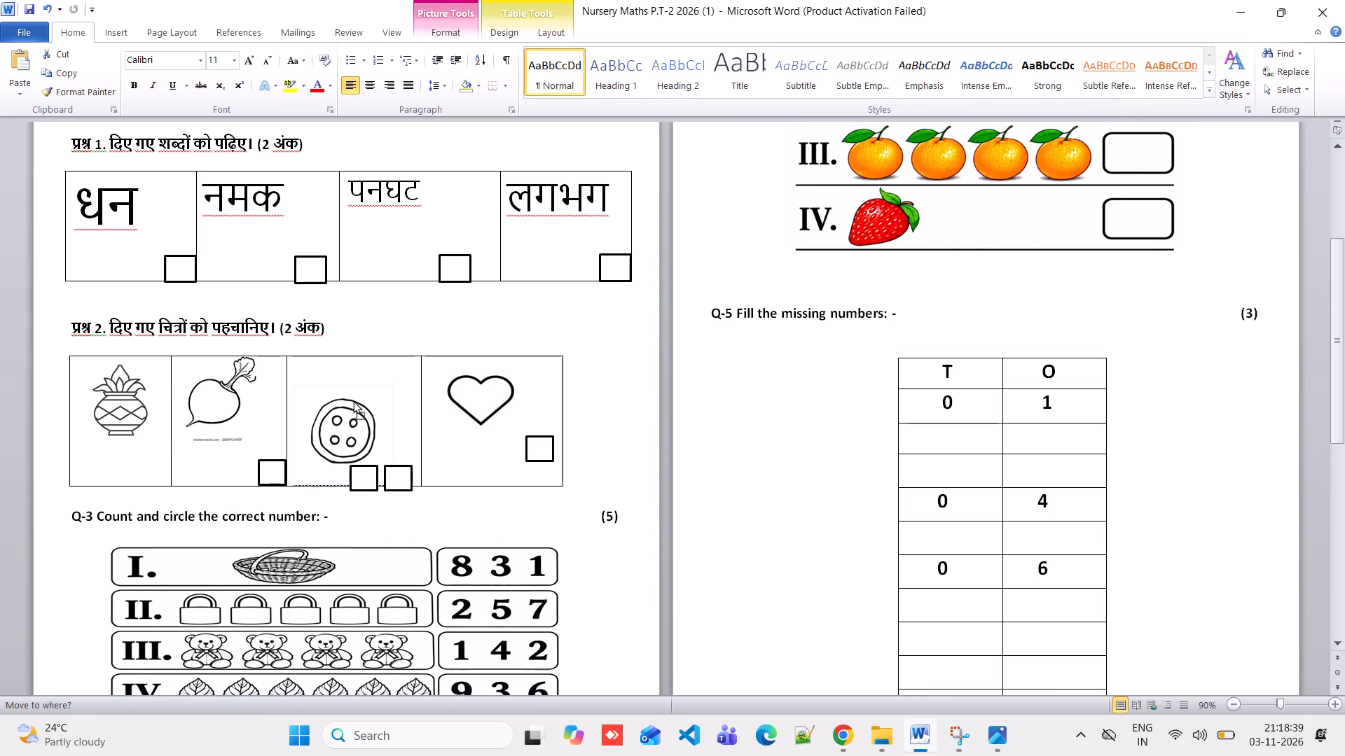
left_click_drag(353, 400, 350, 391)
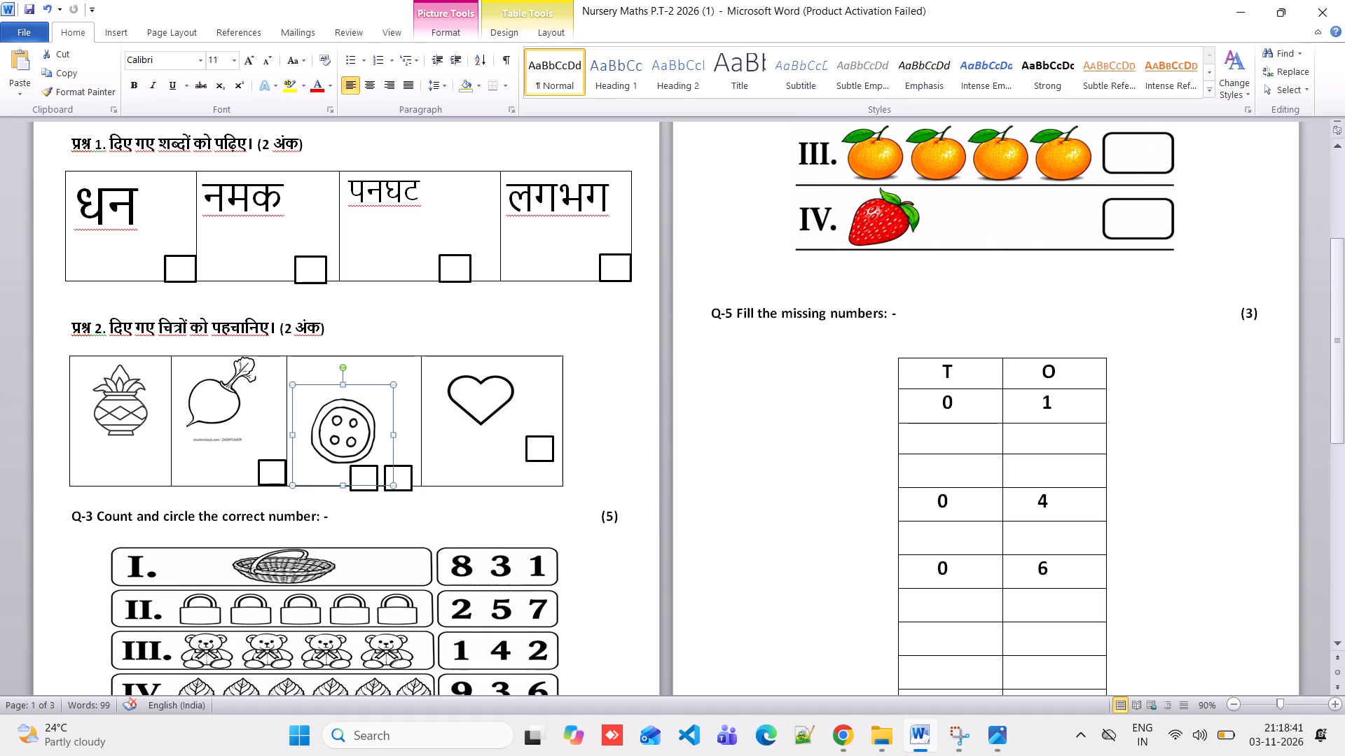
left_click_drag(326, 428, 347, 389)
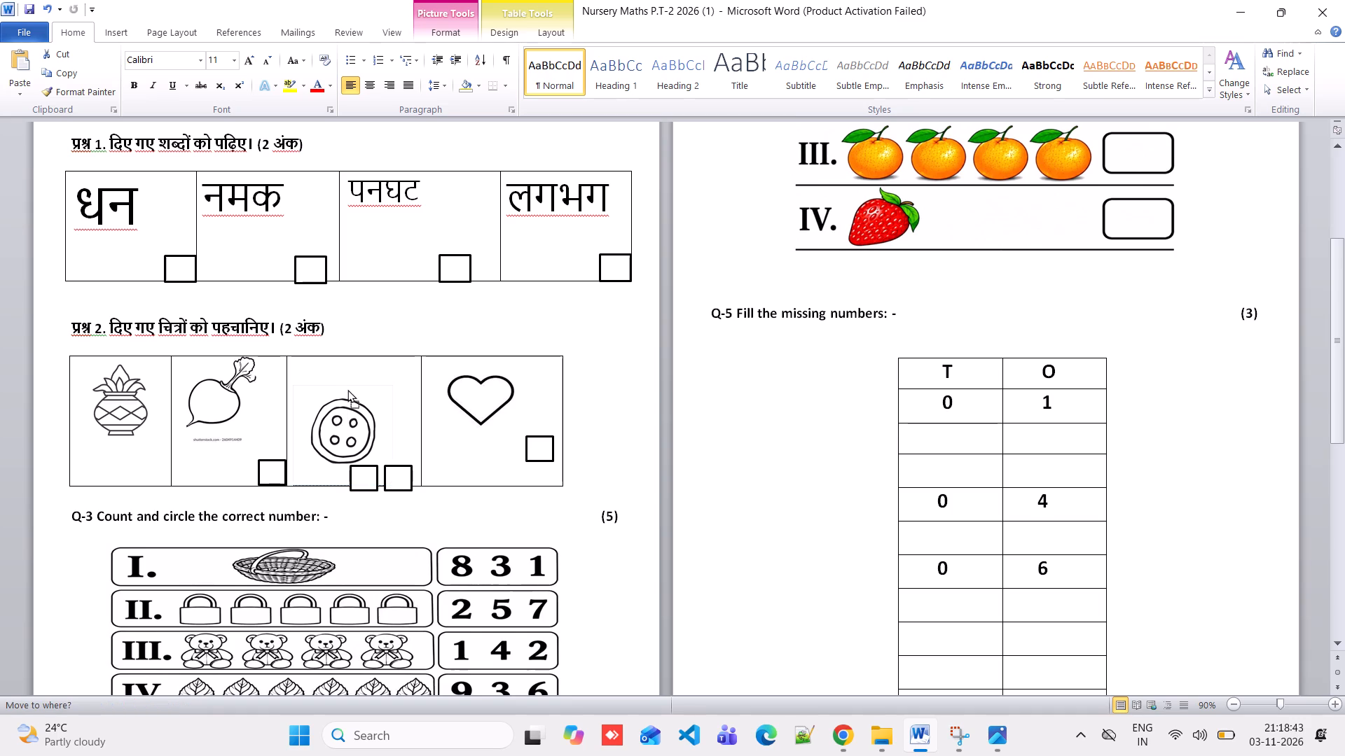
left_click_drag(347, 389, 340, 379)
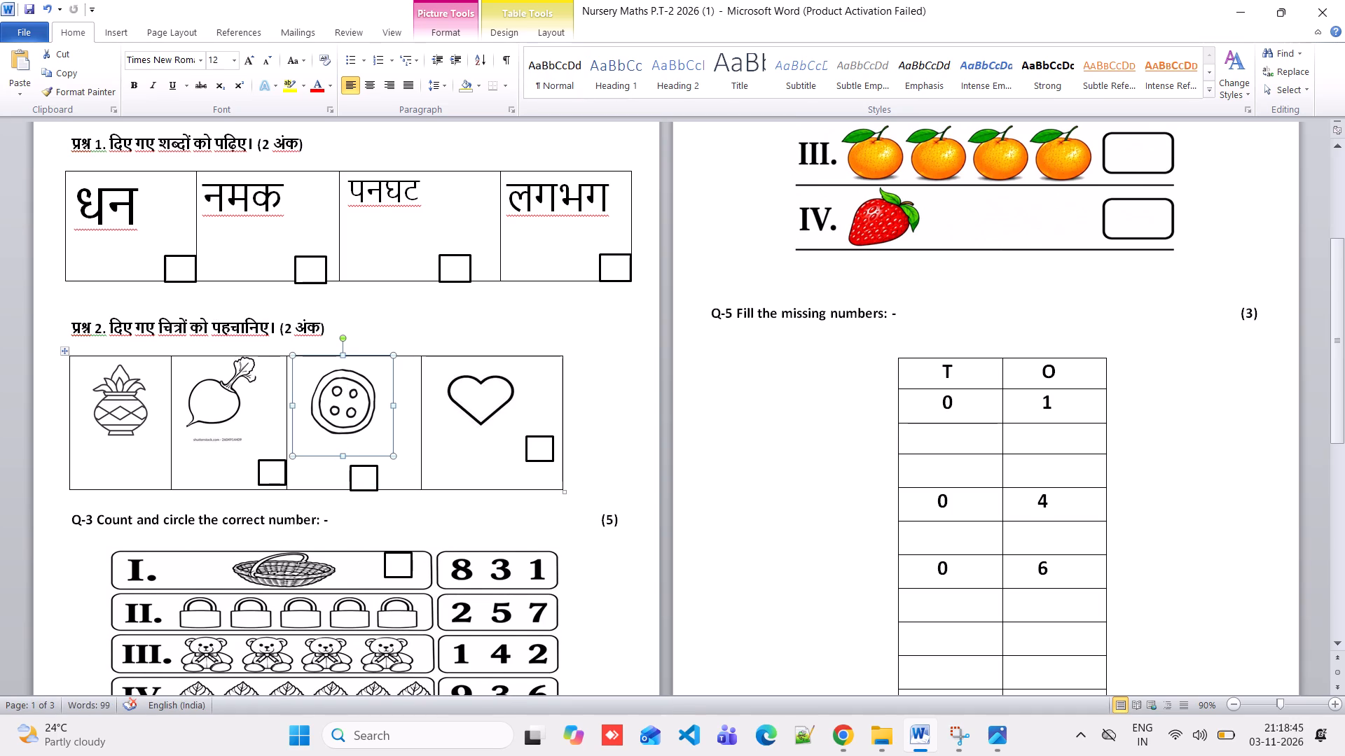
Move the stray answer box from the basket row of Q-3 into the pot's cell of the प्रश्न 2 table.
left_click_drag(398, 564, 364, 558)
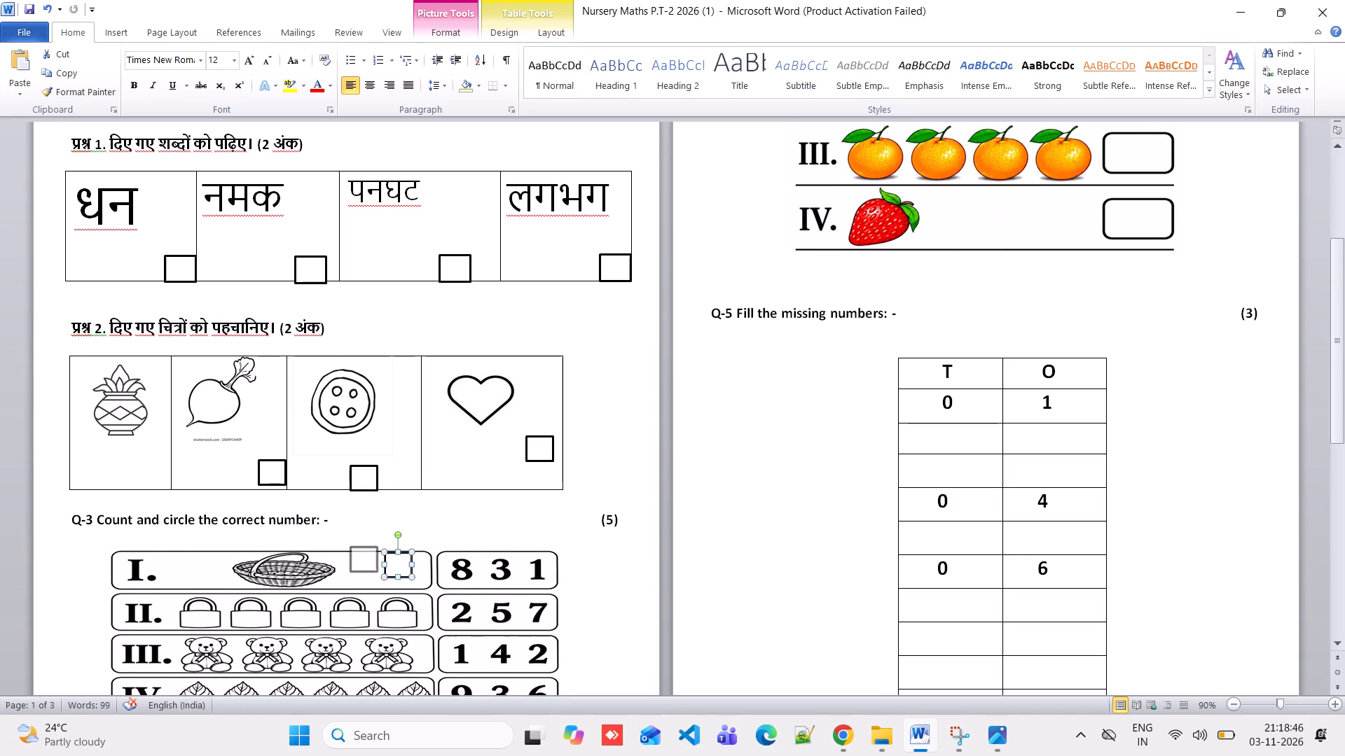
left_click_drag(364, 558, 157, 475)
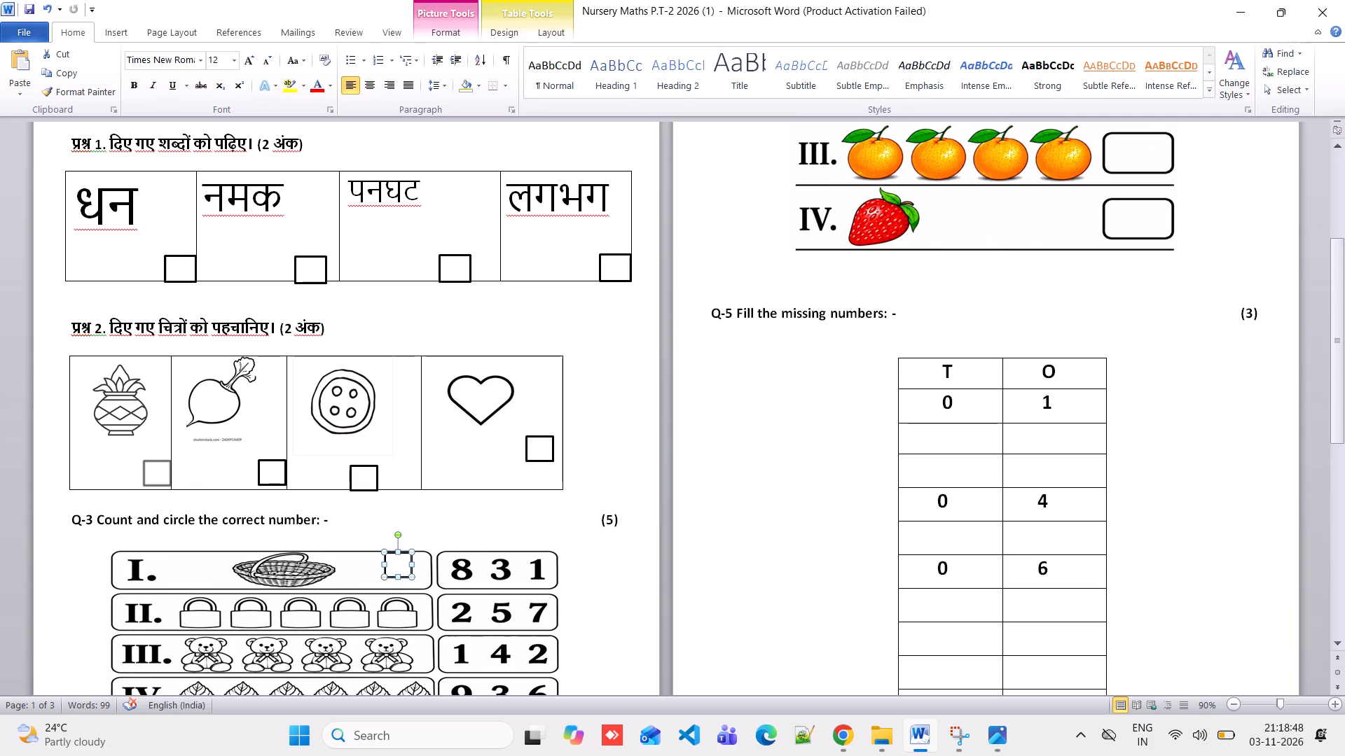
left_click_drag(157, 475, 156, 475)
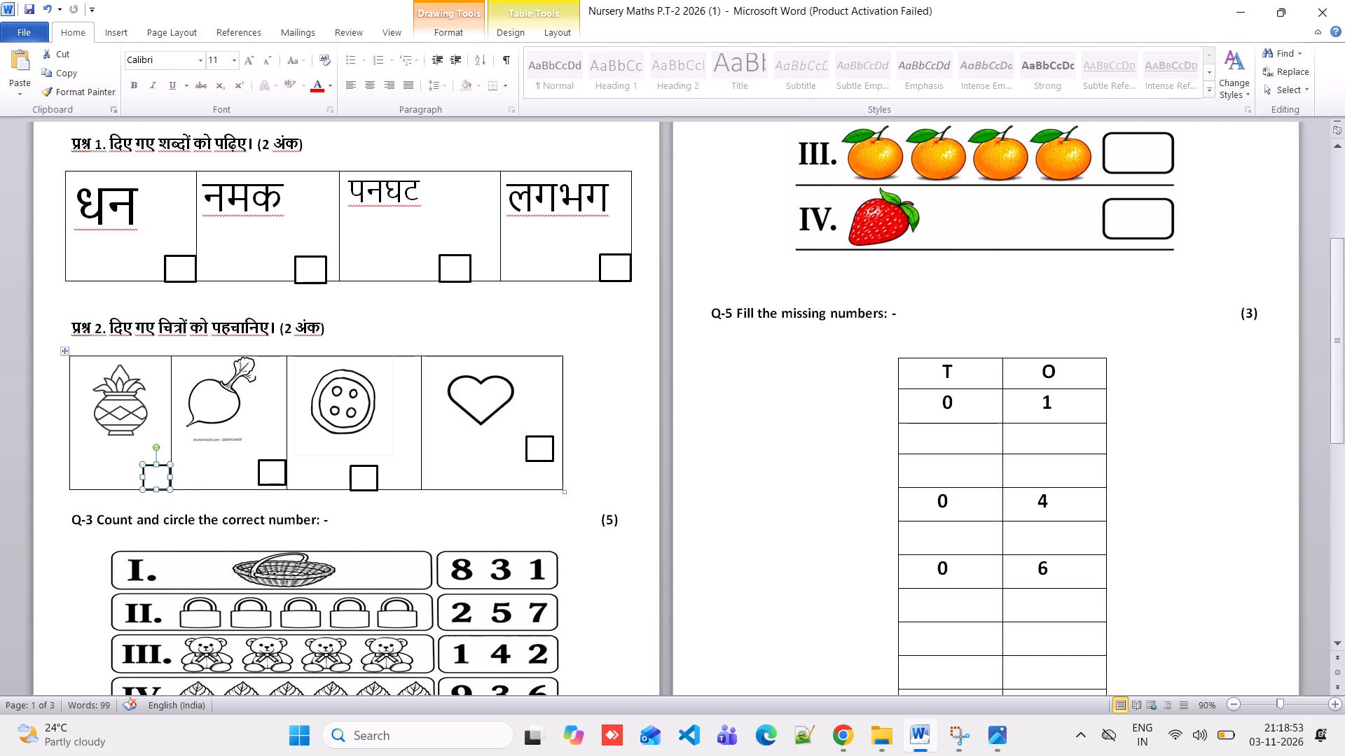
Widen the pot column of the प्रश्न 2 table and shift the turnip–button border to keep the turnip's answer box inside its cell.
left_click_drag(170, 440, 187, 439)
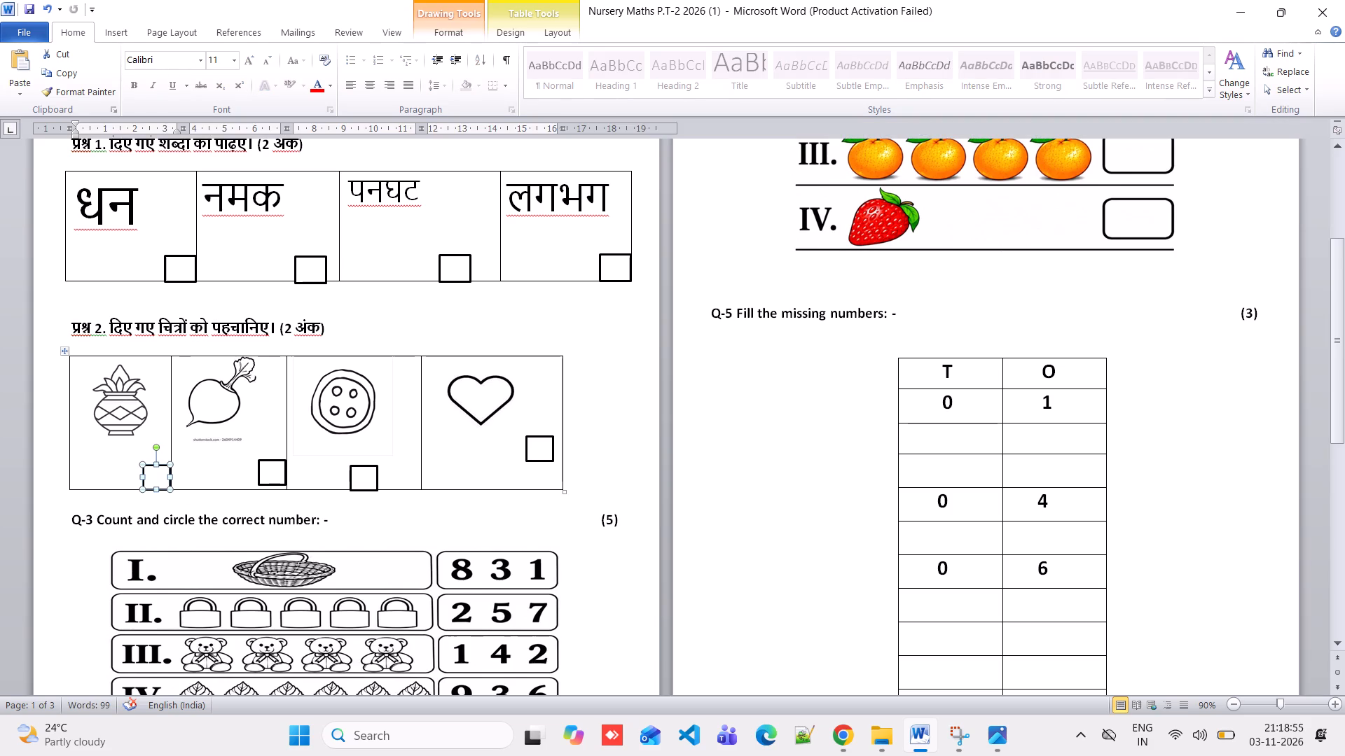
left_click_drag(187, 439, 189, 438)
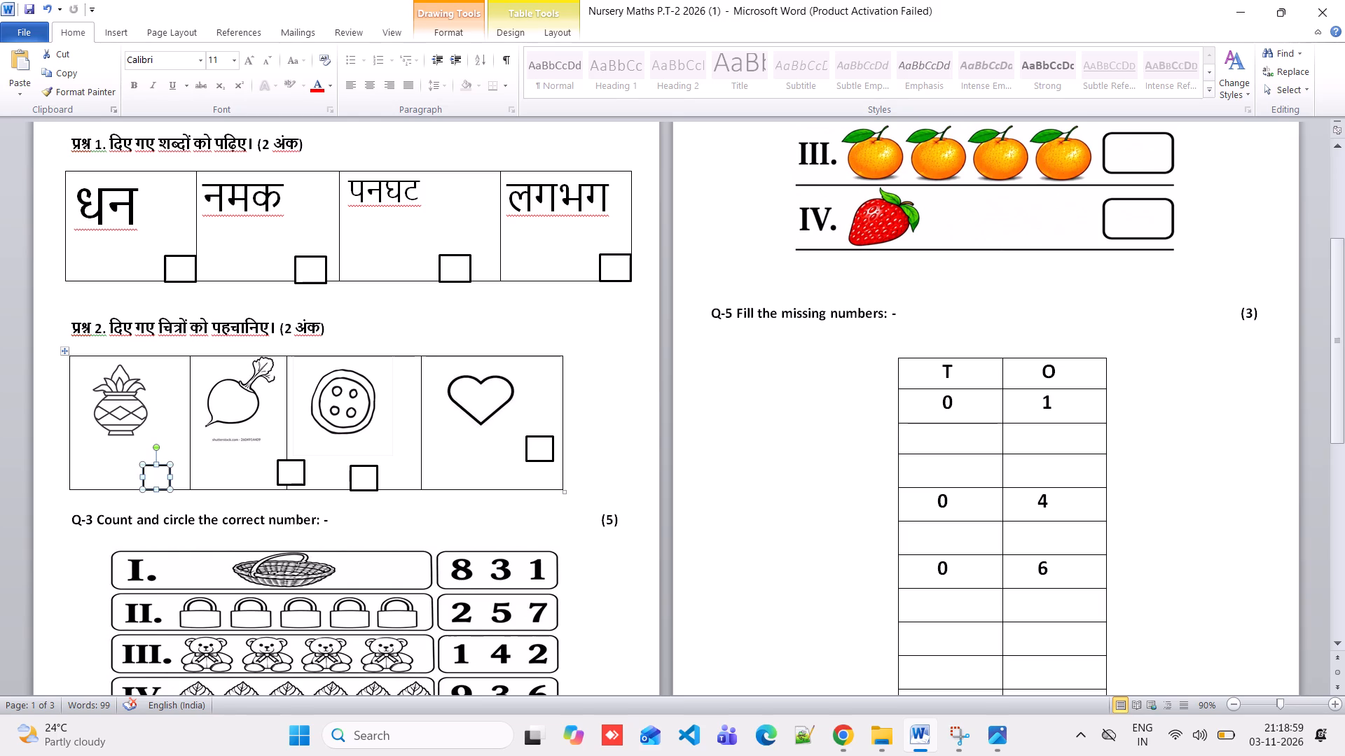
left_click_drag(285, 440, 294, 440)
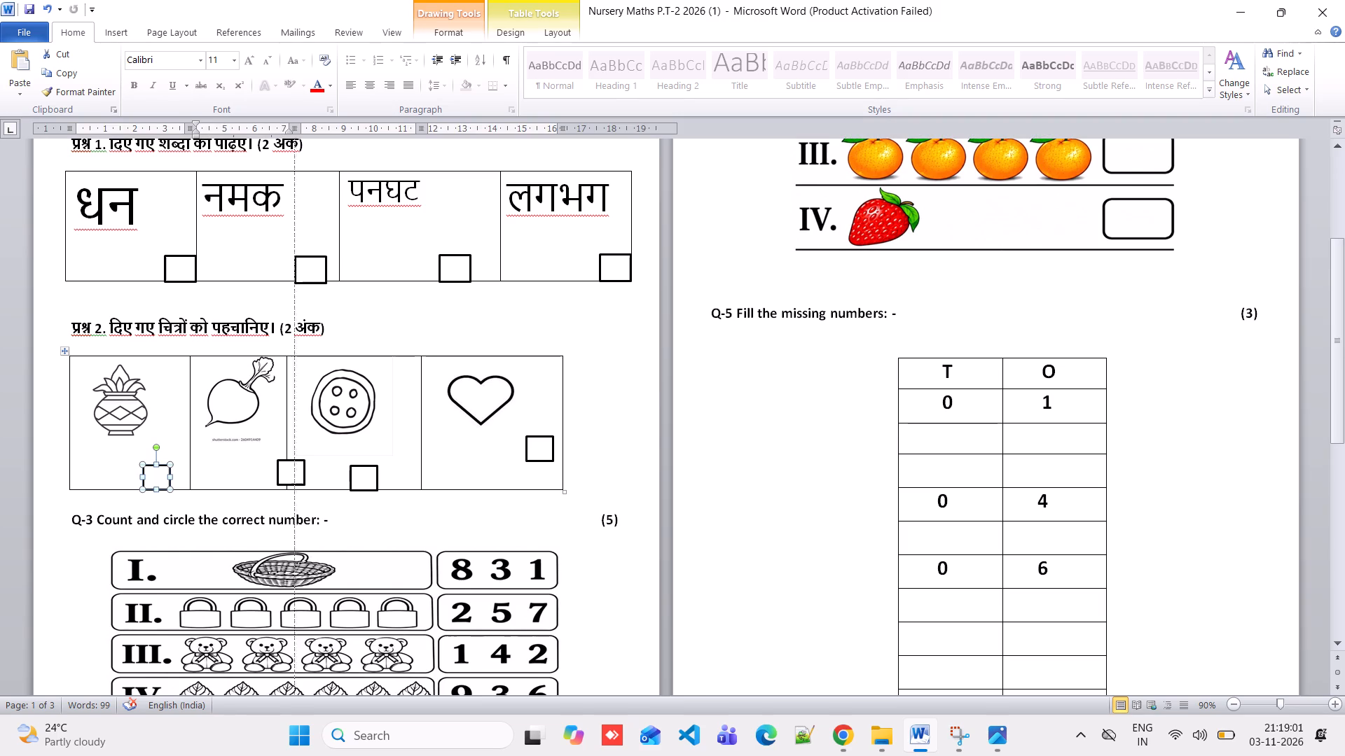
left_click_drag(294, 440, 311, 440)
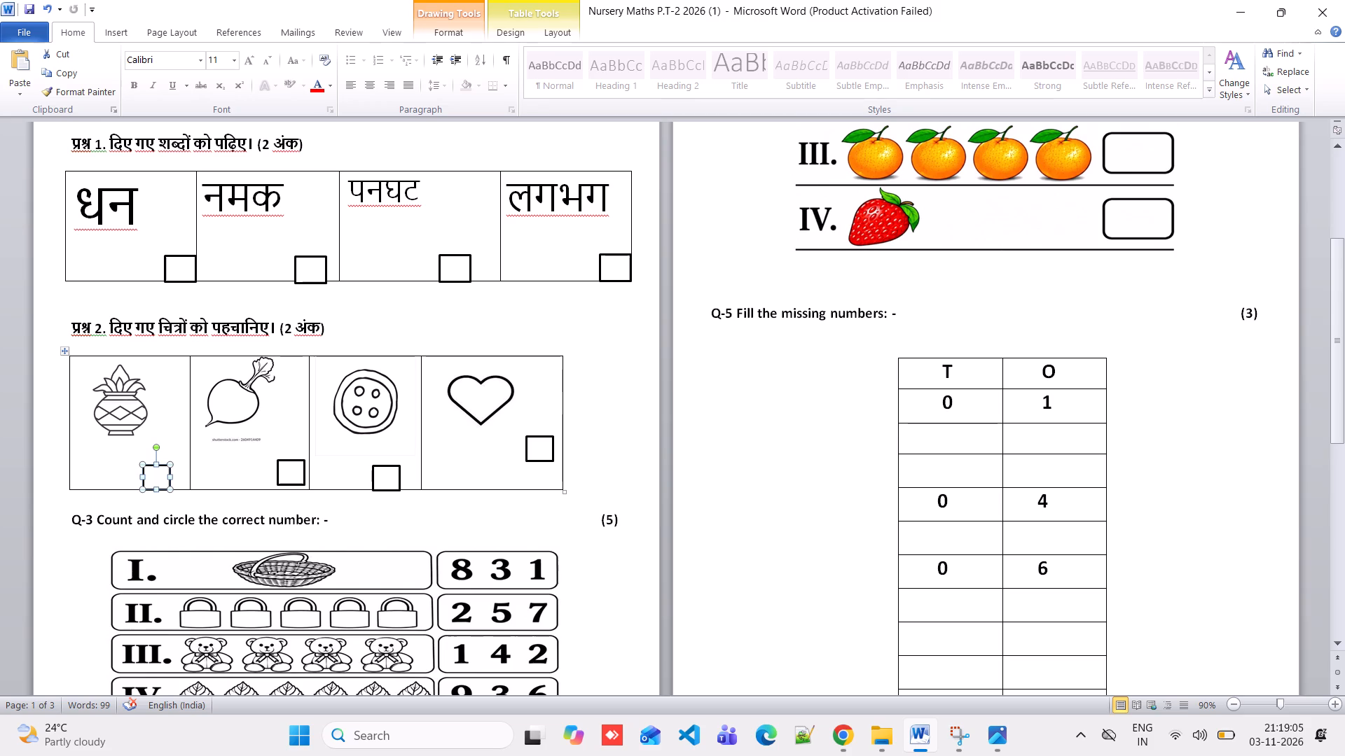
Move the pot's answer box into the lower-right corner of its cell in the प्रश्न 2 table.
left_click_drag(160, 466, 177, 466)
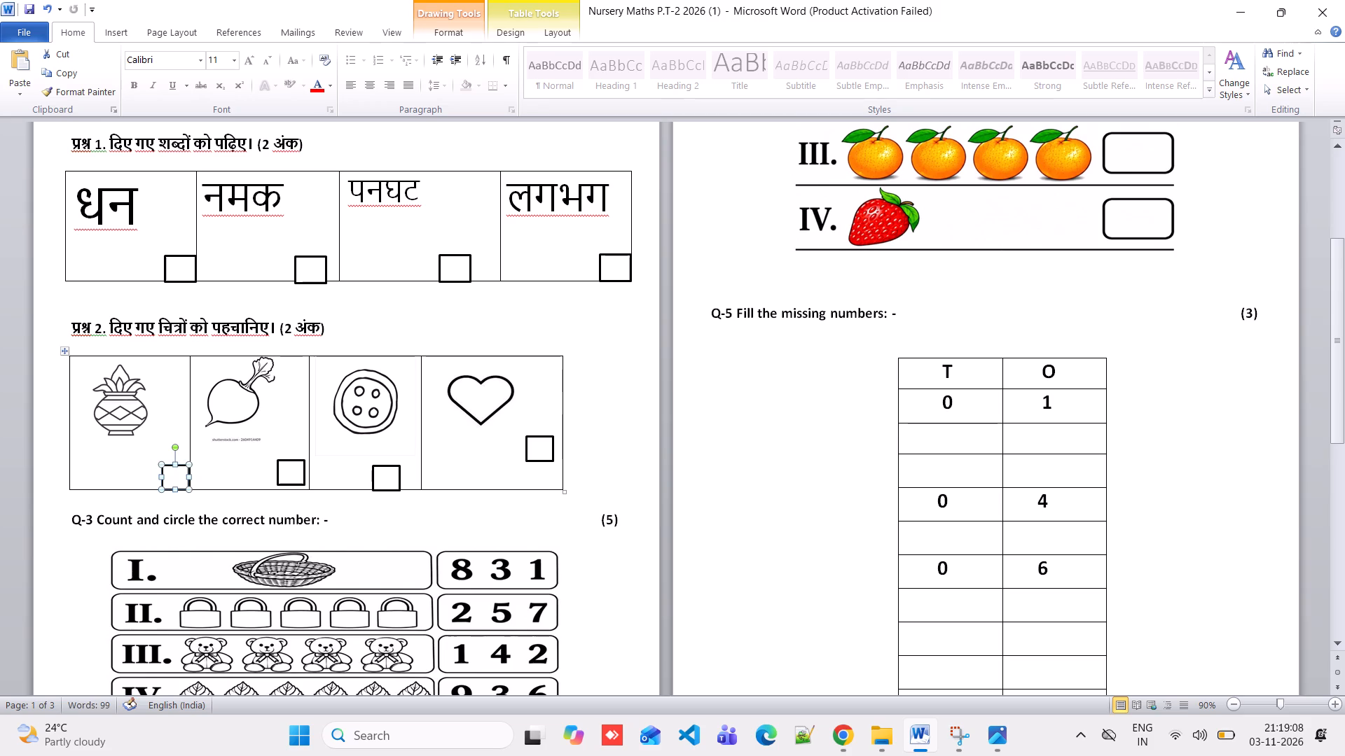
Move the turnip, button and heart answer boxes into the lower-right corners of their cells in the प्रश्न 2 table.
left_click(287, 475)
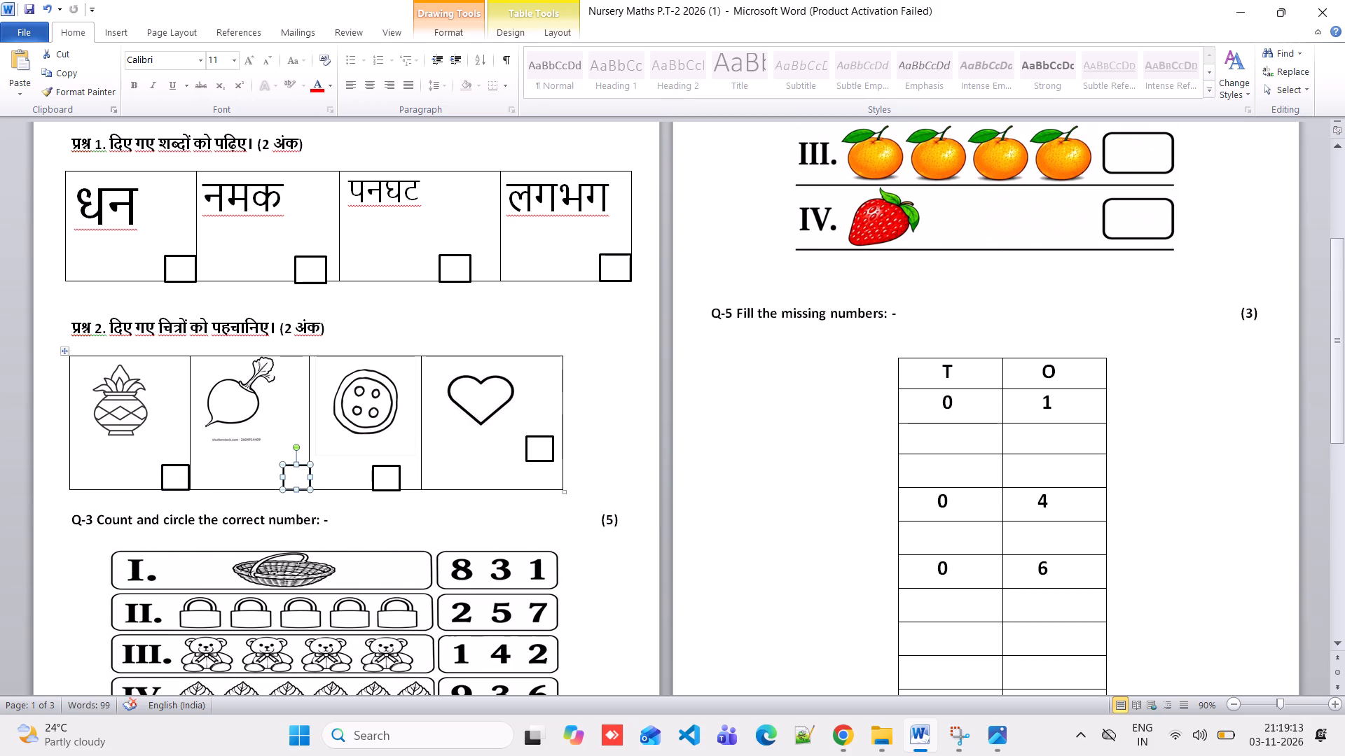
left_click_drag(385, 481, 402, 479)
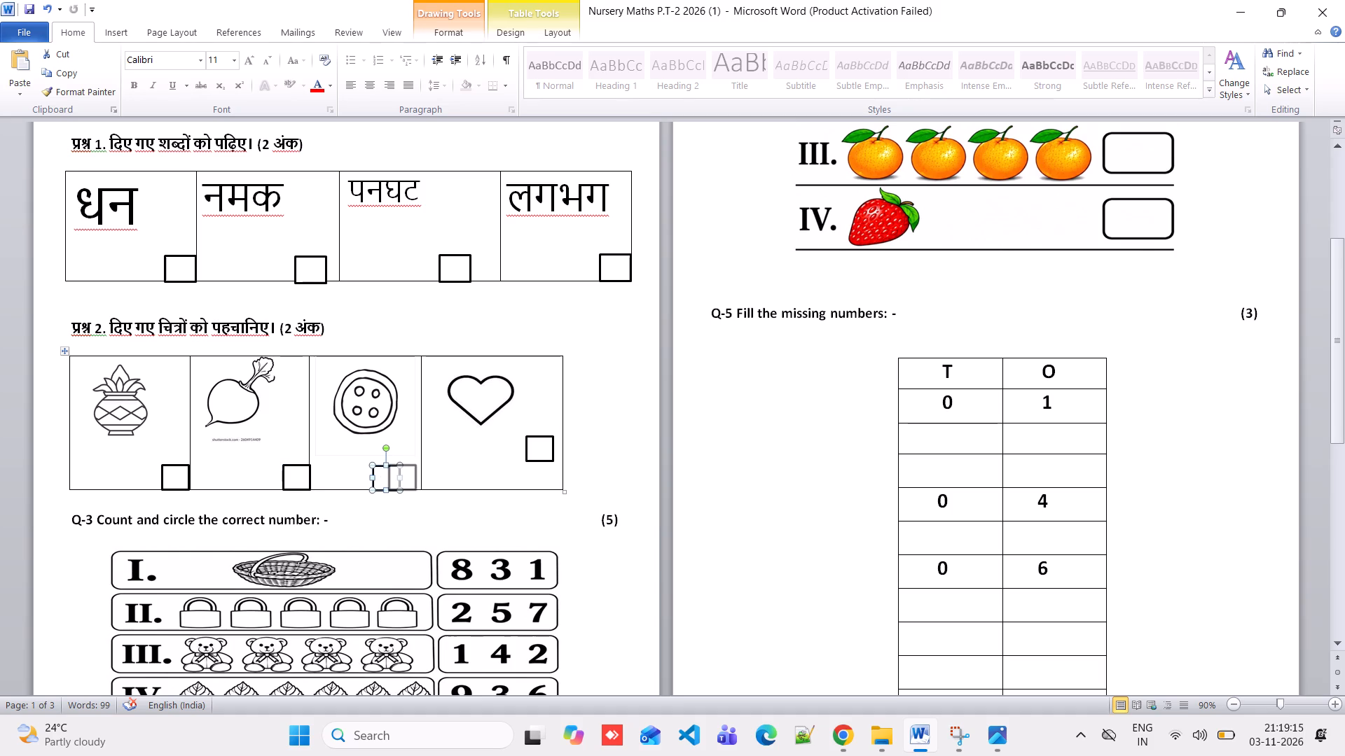
left_click_drag(402, 479, 406, 479)
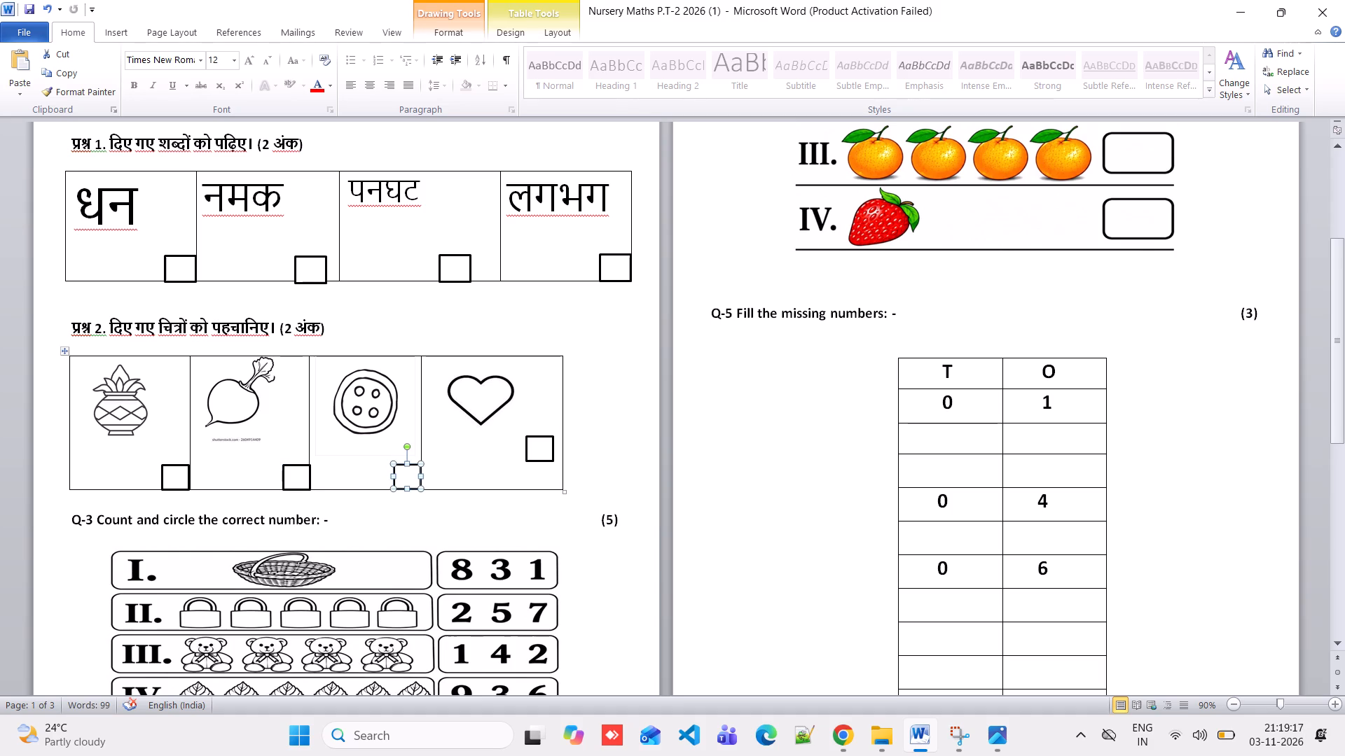
left_click_drag(541, 452, 549, 477)
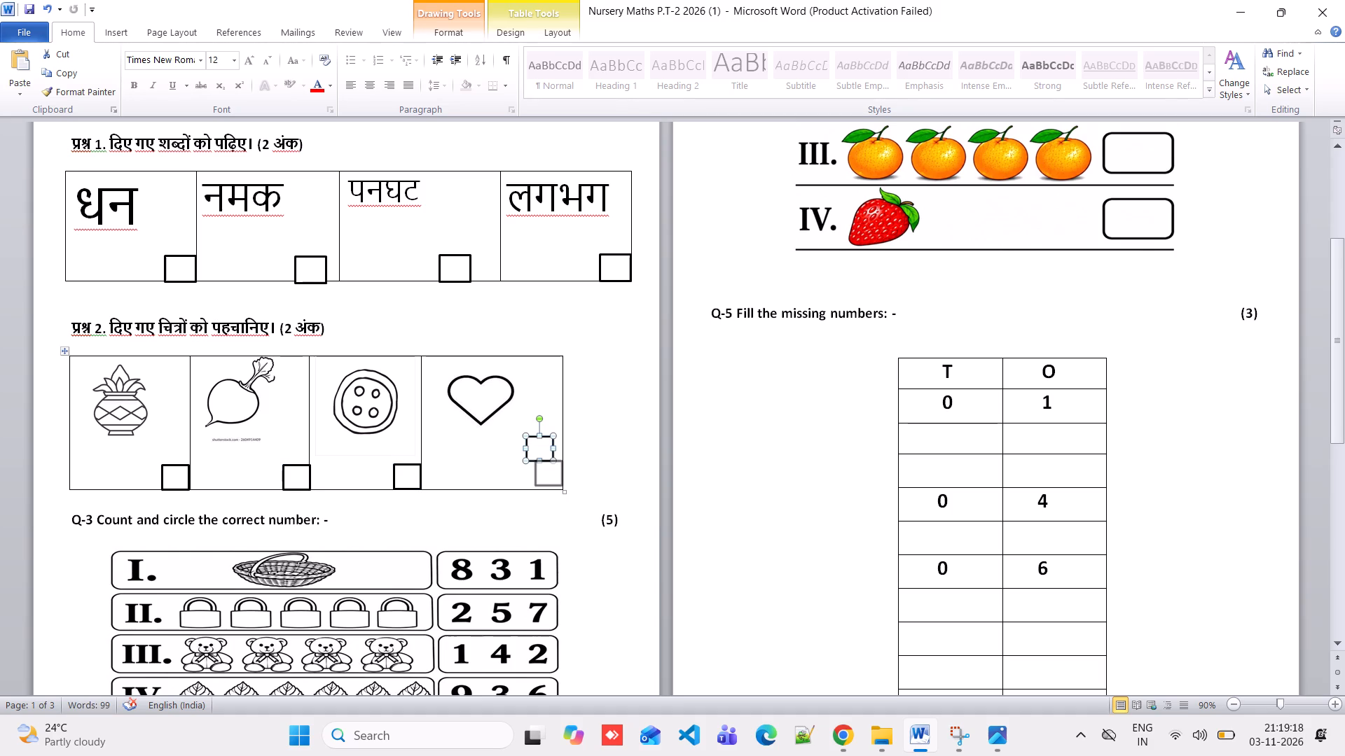
left_click_drag(549, 477, 549, 479)
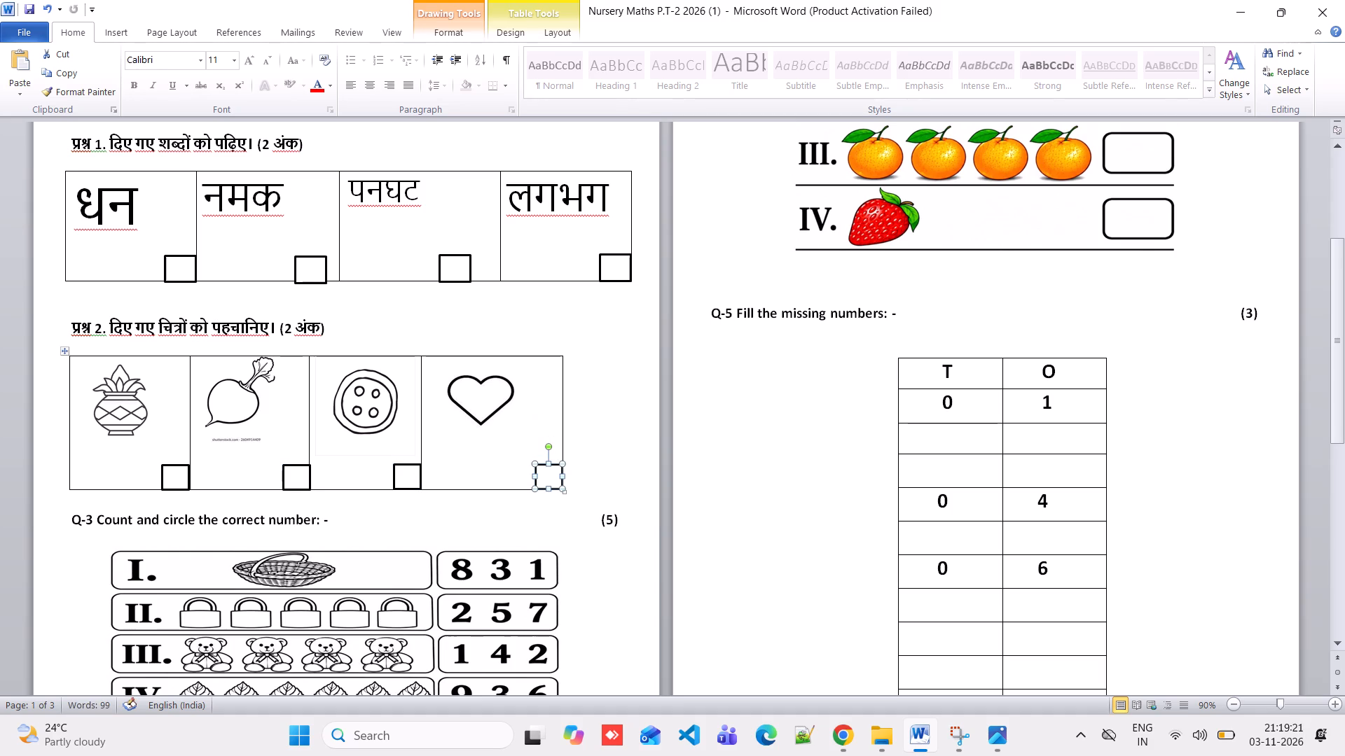
Select the heart picture in the last cell of the प्रश्न 2 table.
left_click(513, 392)
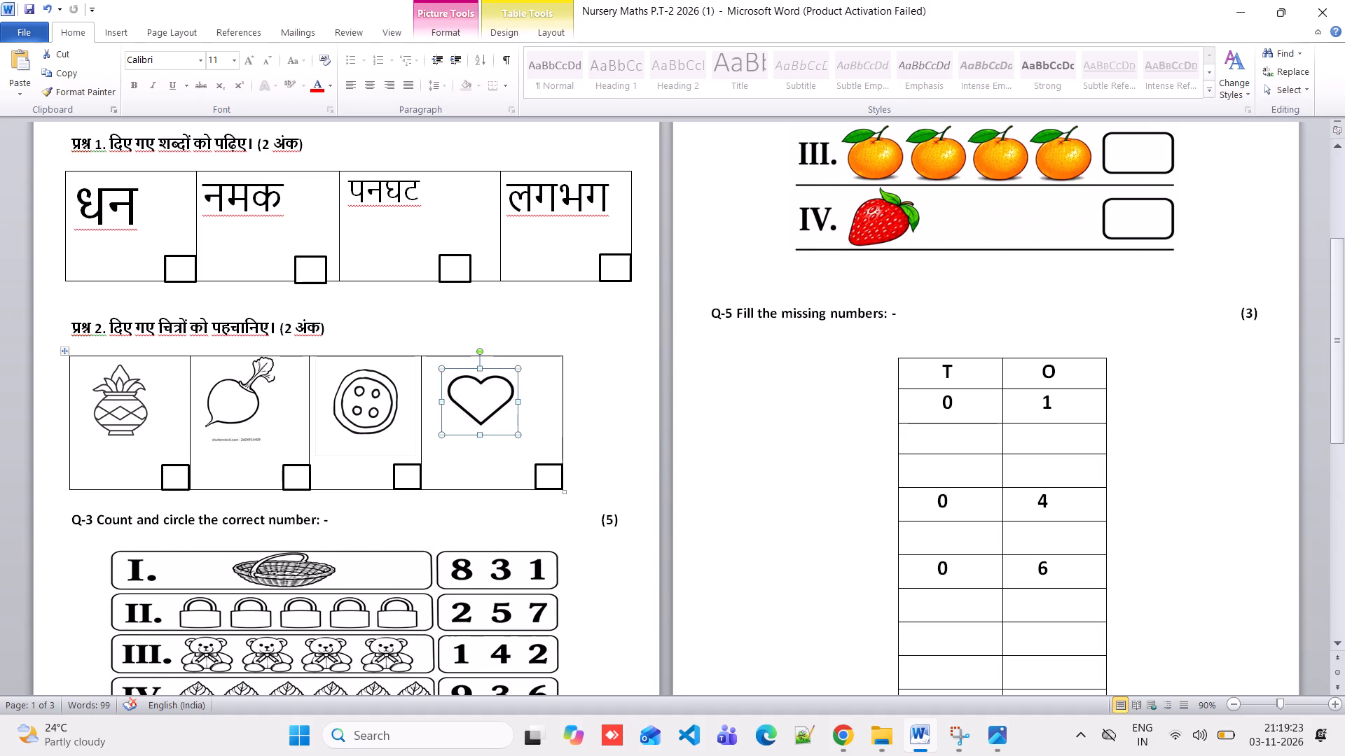
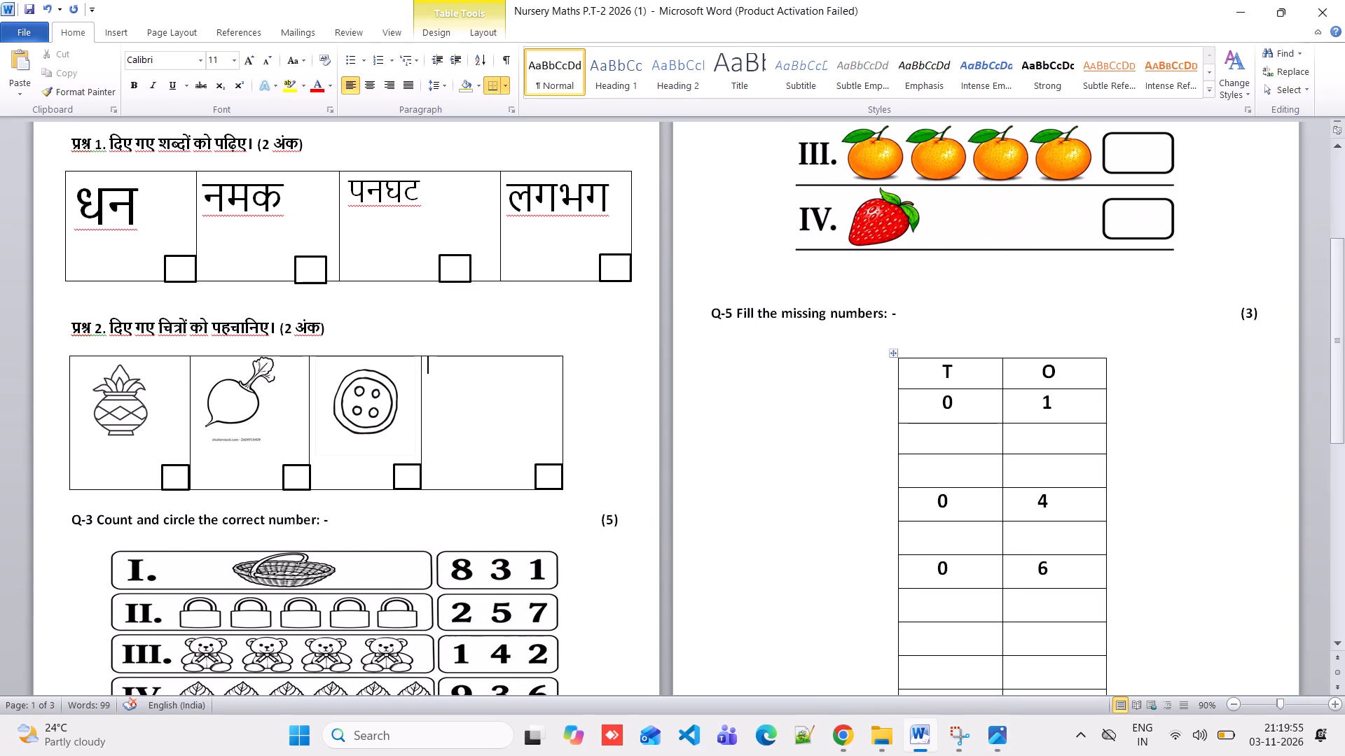
Paste the copied banyan tree picture into the empty last cell of the प्रश्न 2 table and shrink it to about the button picture's size.
left_click(465, 387)
key("ctrl+v")
left_click(587, 569)
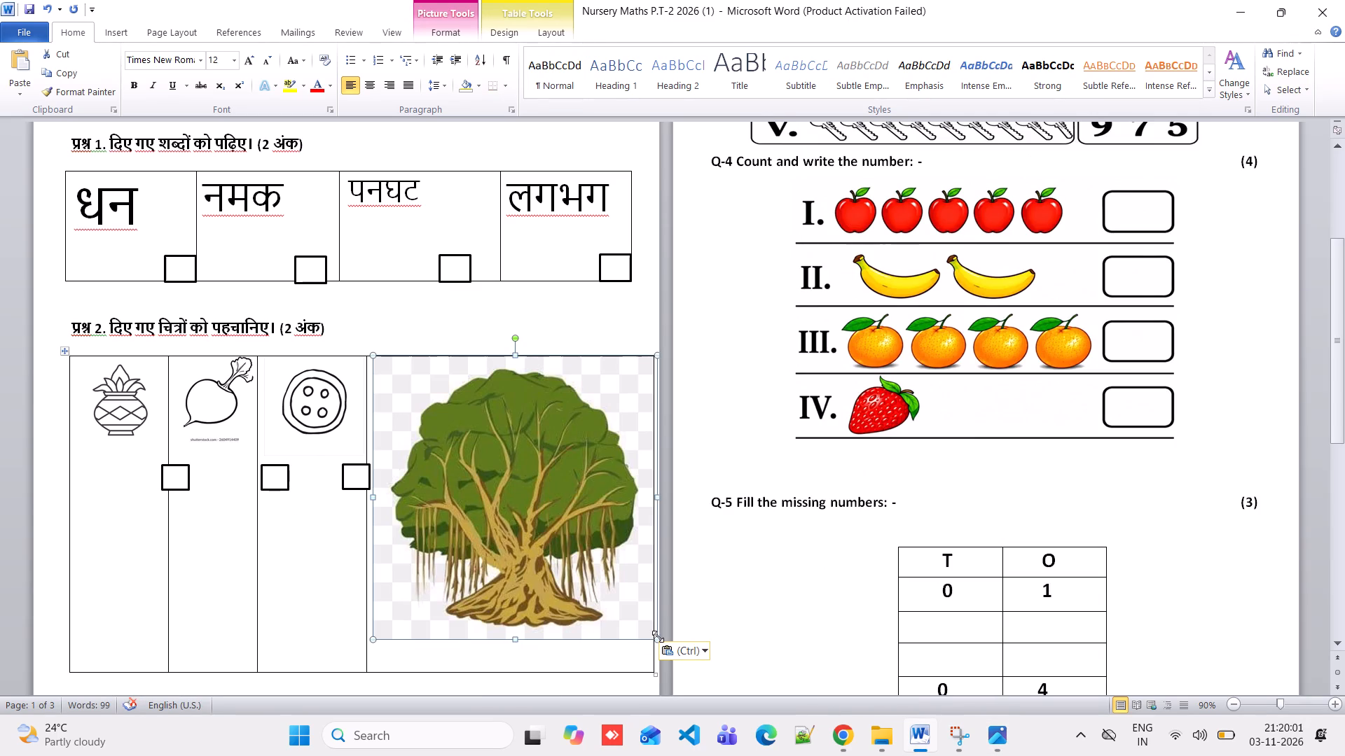
left_click_drag(658, 636, 485, 438)
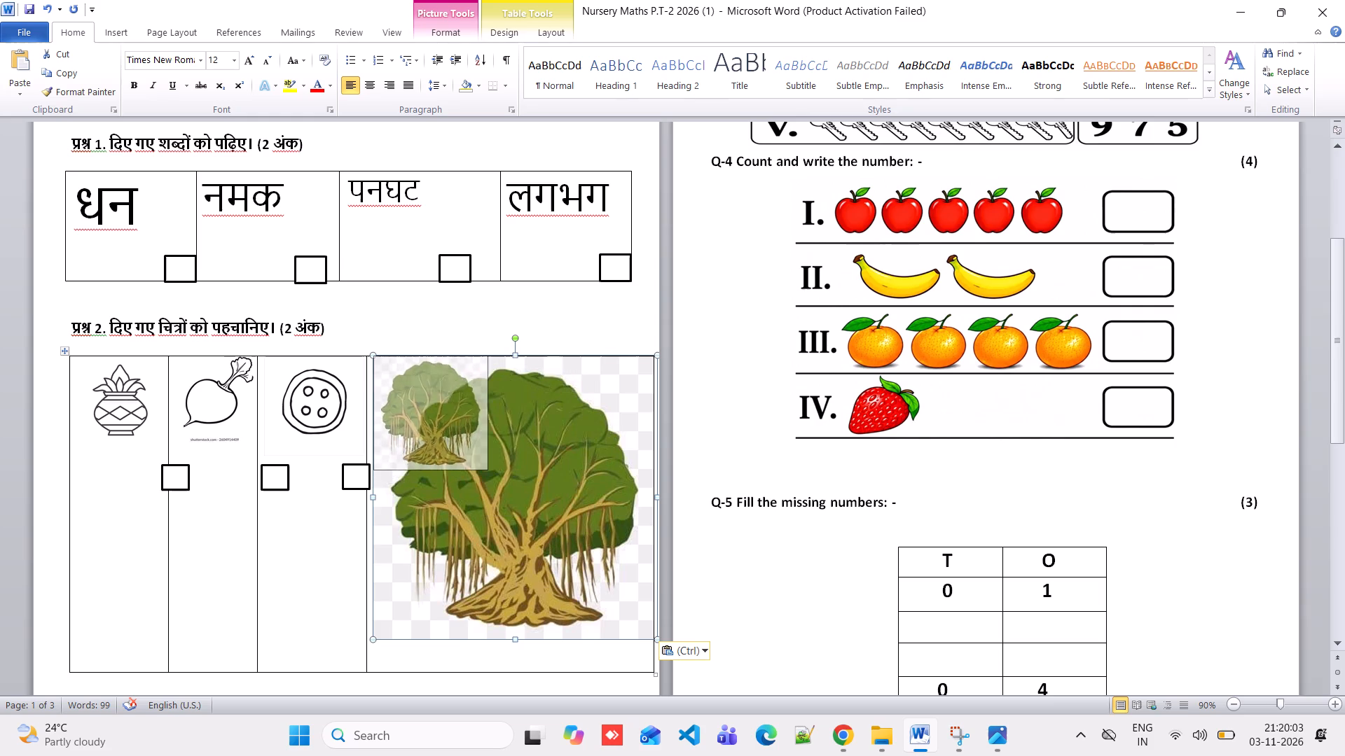
left_click_drag(485, 438, 462, 419)
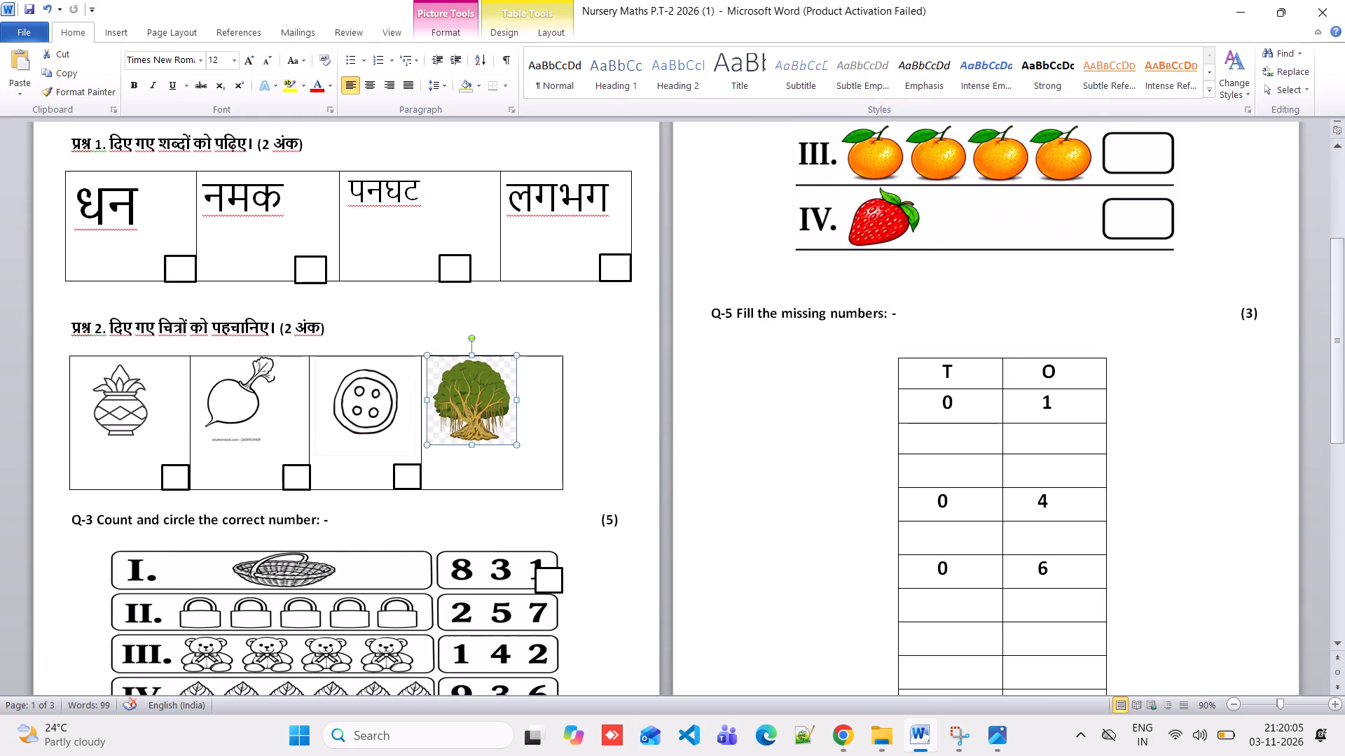
Shrink the banyan tree picture in the last cell of the प्रश्न 2 table and try to shift it towards the cell's centre.
left_click_drag(518, 442, 516, 441)
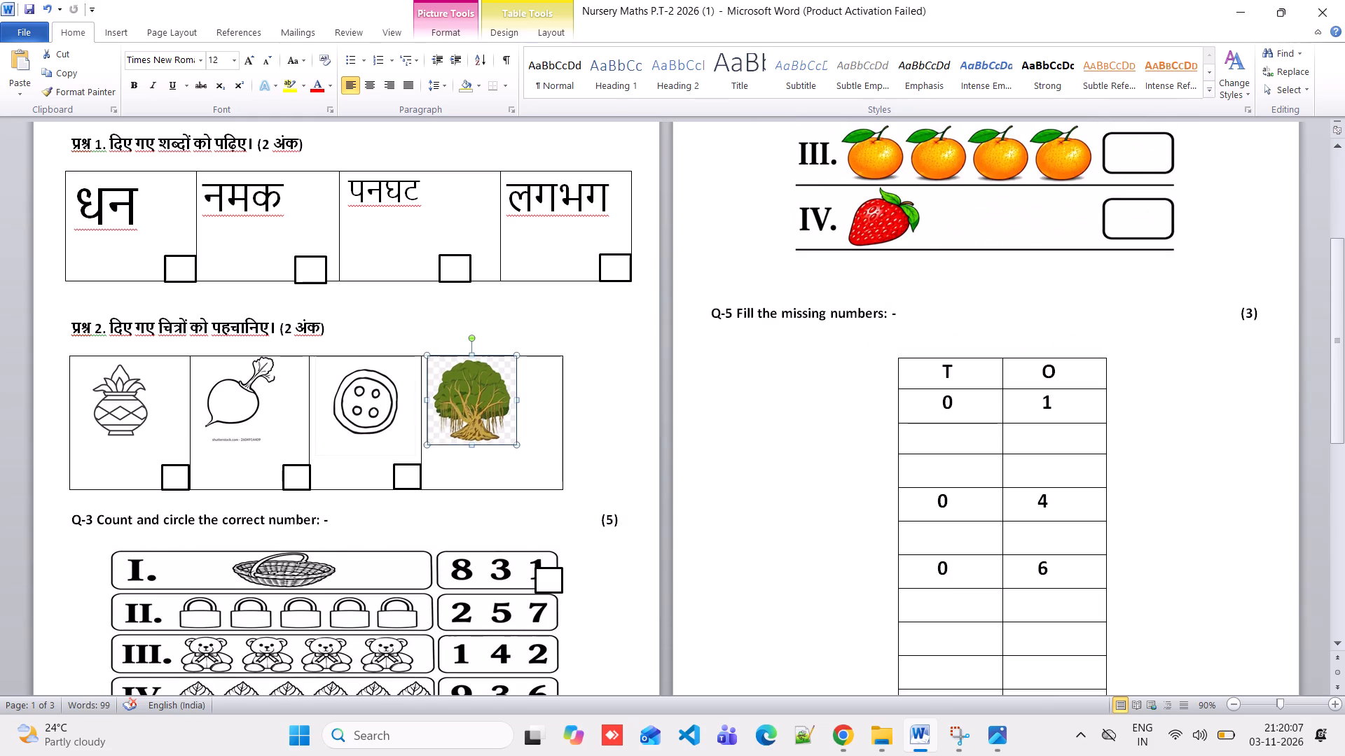
left_click_drag(516, 441, 508, 435)
left_click_drag(477, 405, 492, 423)
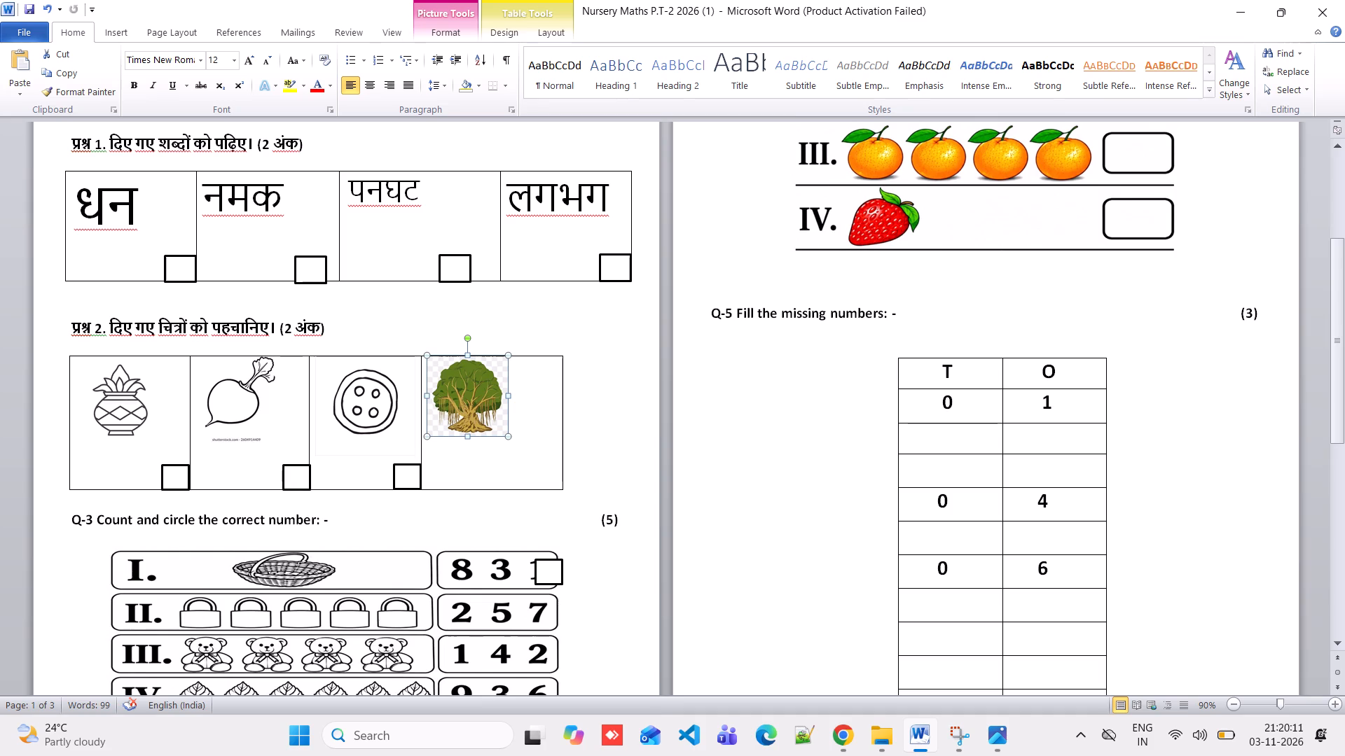
left_click_drag(451, 400, 483, 423)
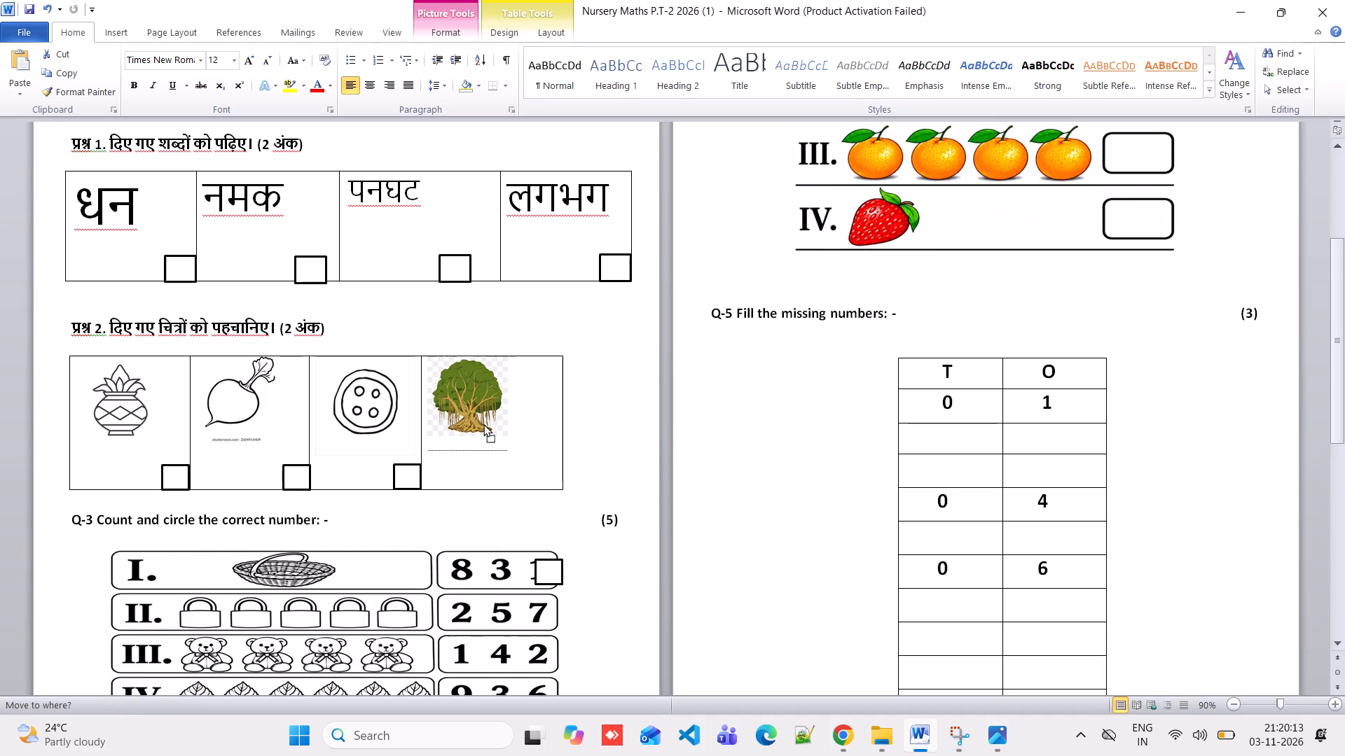
left_click_drag(483, 423, 502, 431)
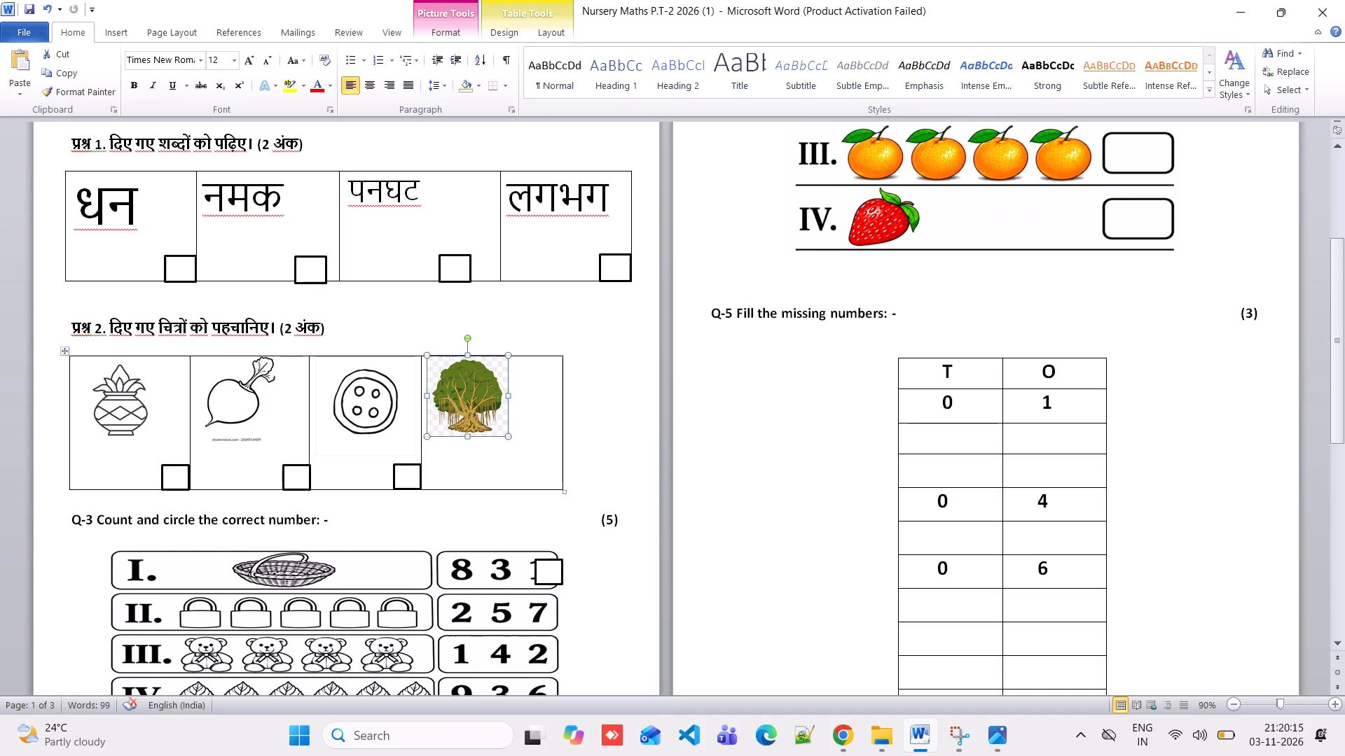
Move the stray answer box from the Q-3 exercise into the lower-right corner of the tree's cell in the प्रश्न 2 table.
left_click_drag(552, 571, 546, 481)
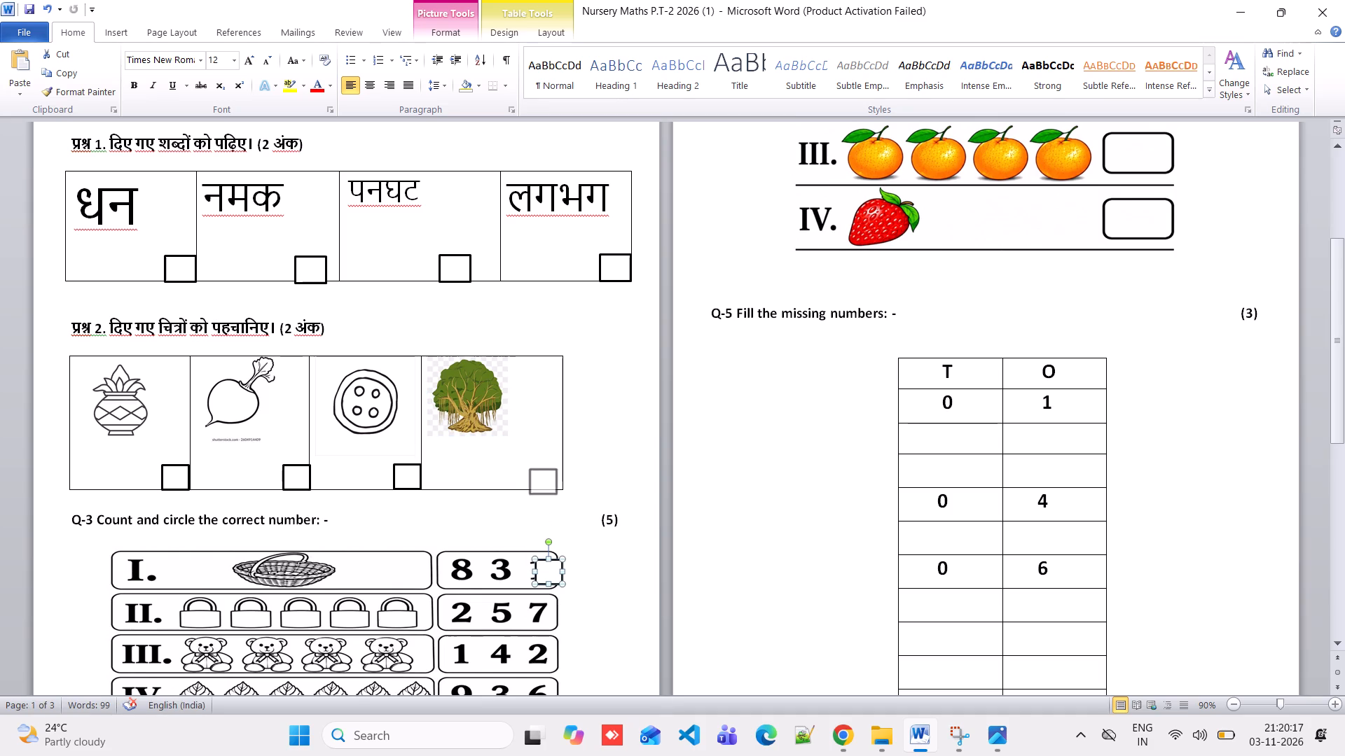
left_click_drag(546, 481, 548, 477)
left_click_drag(548, 477, 549, 476)
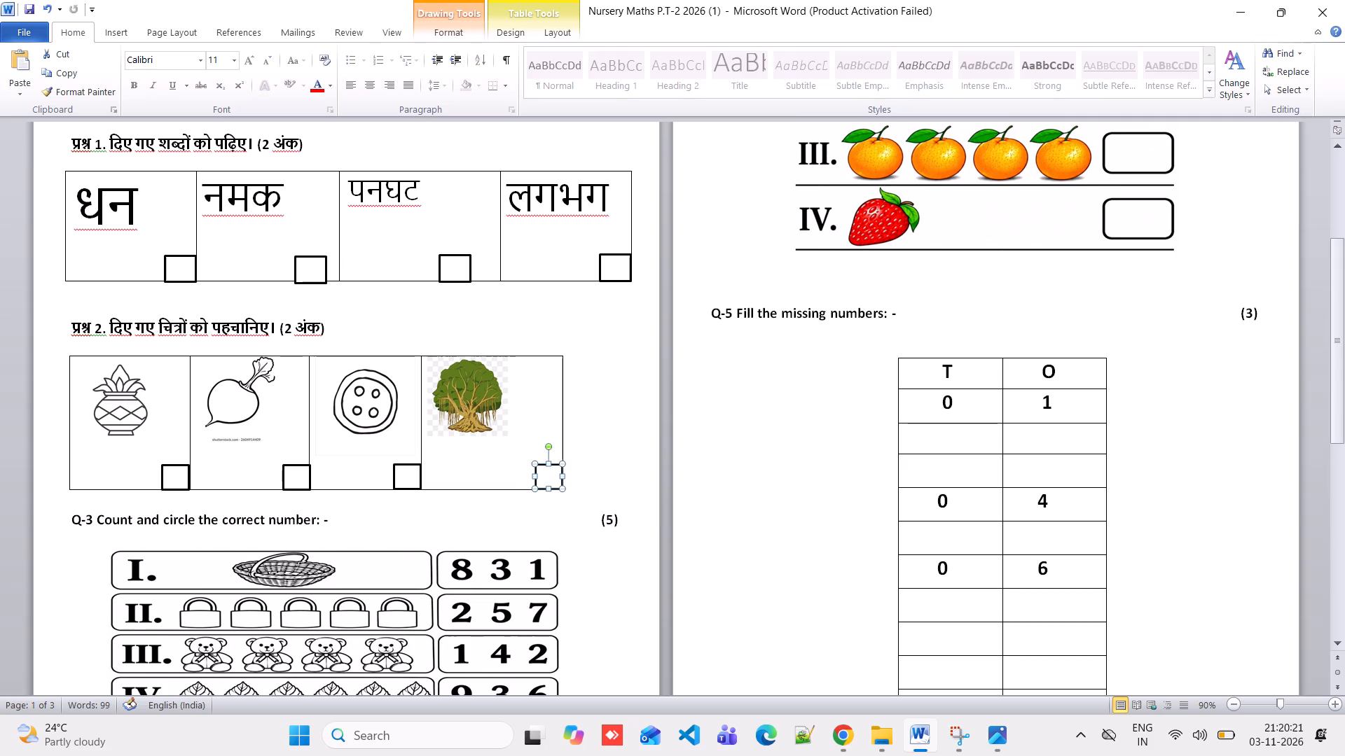
left_click(584, 517)
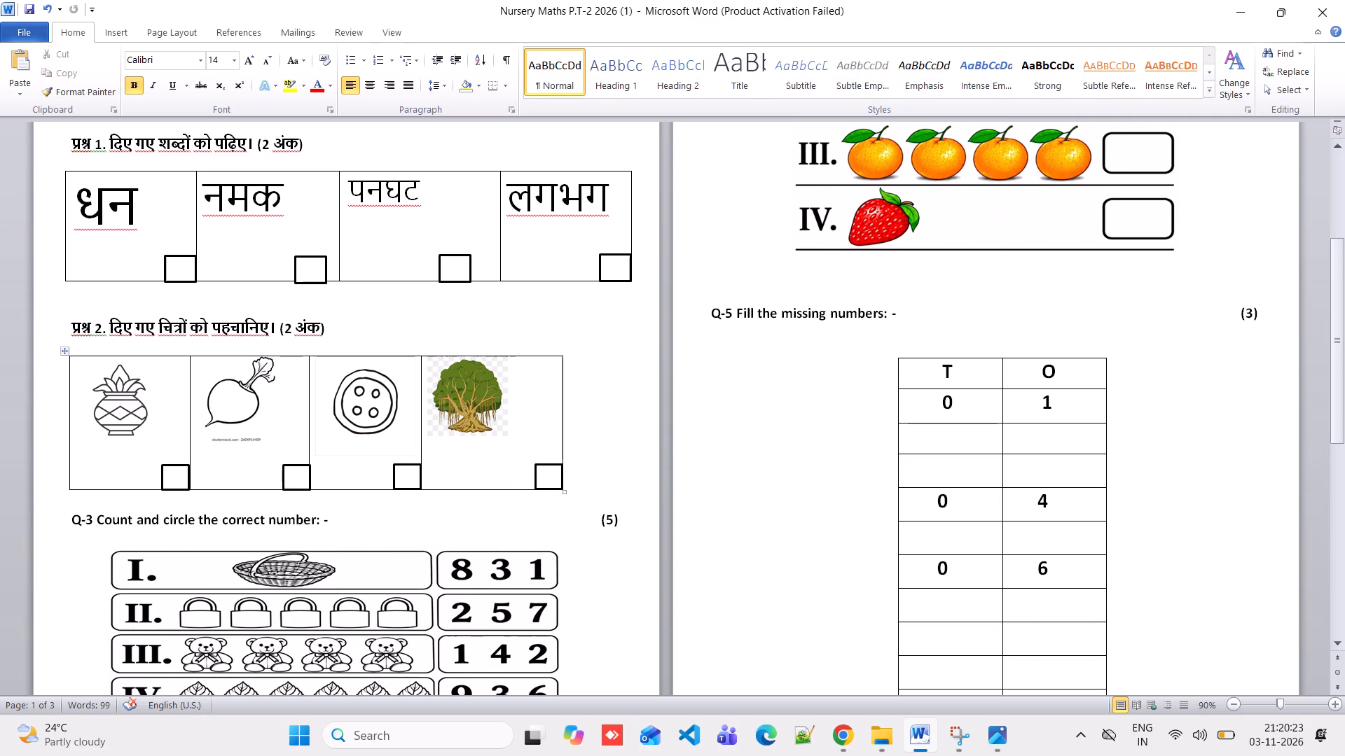
Delete the Q-3 "Count and circle the correct number" heading together with its five-row picture exercise.
scroll(134, 560, "down", 1)
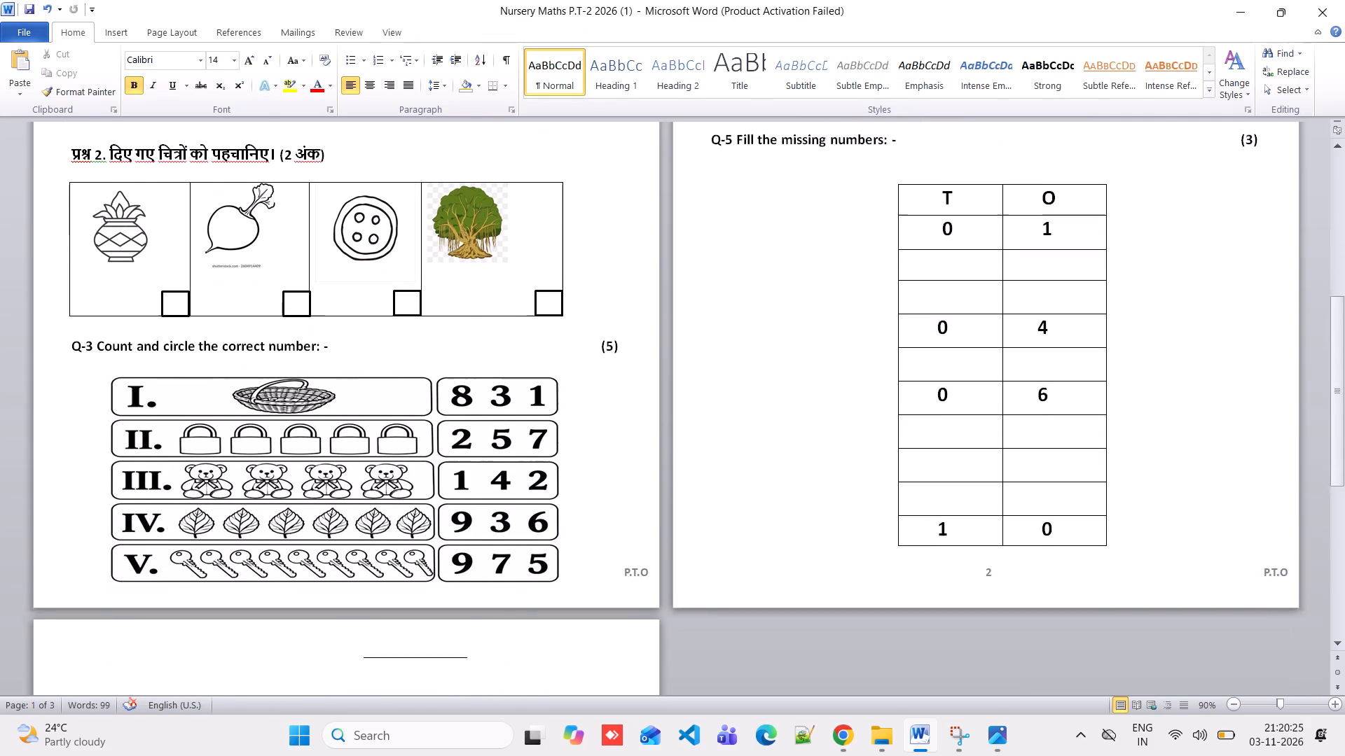
scroll(134, 560, "down", 1)
left_click_drag(67, 307, 350, 537)
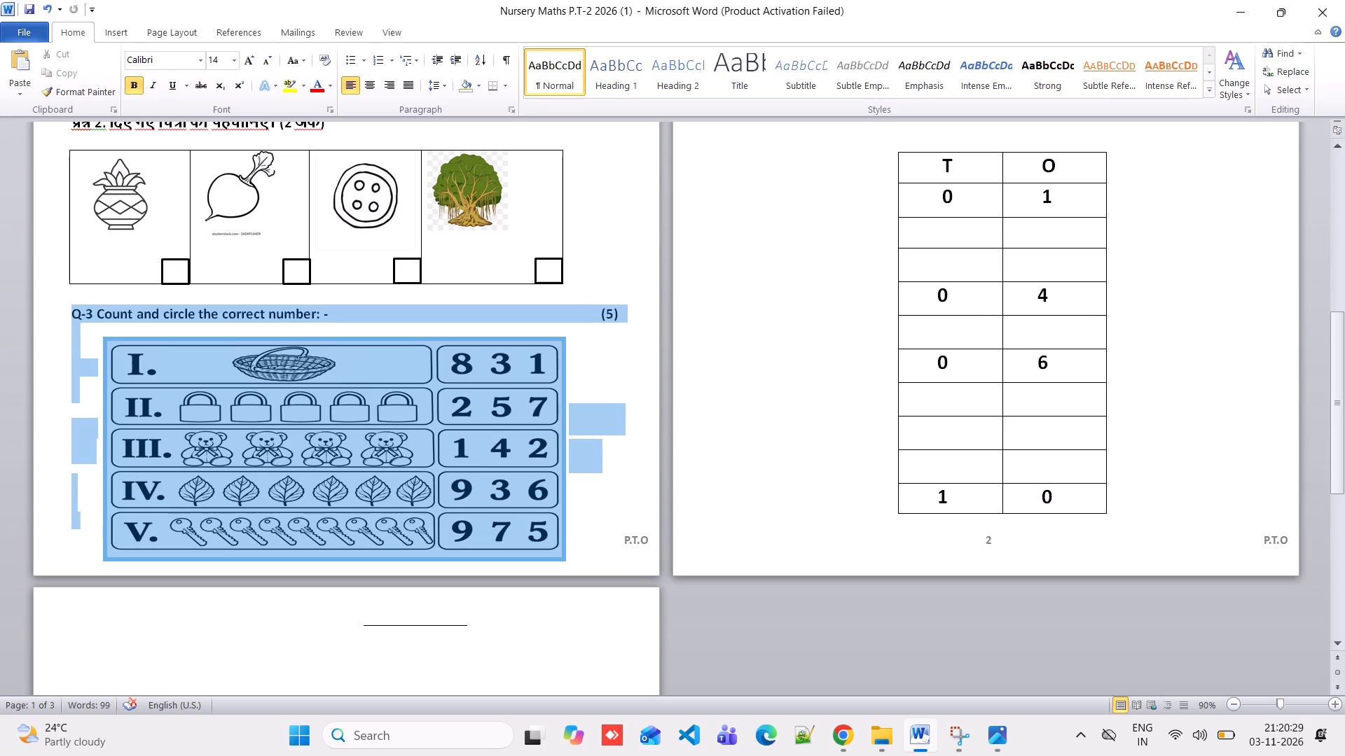
left_click_drag(350, 537, 357, 563)
key("BackSpace")
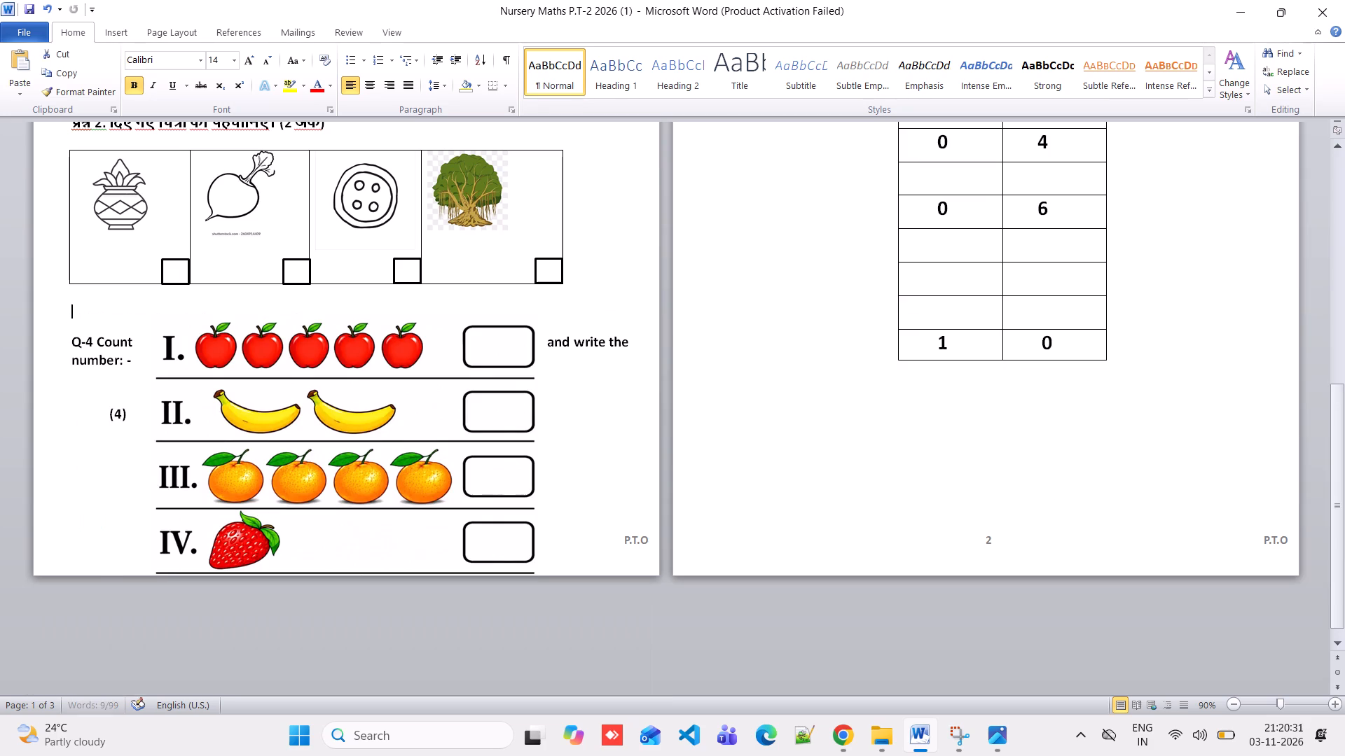
Delete the Q-4 counting question together with its fruit pictures and answer boxes.
left_click_drag(66, 342, 471, 573)
key("BackSpace")
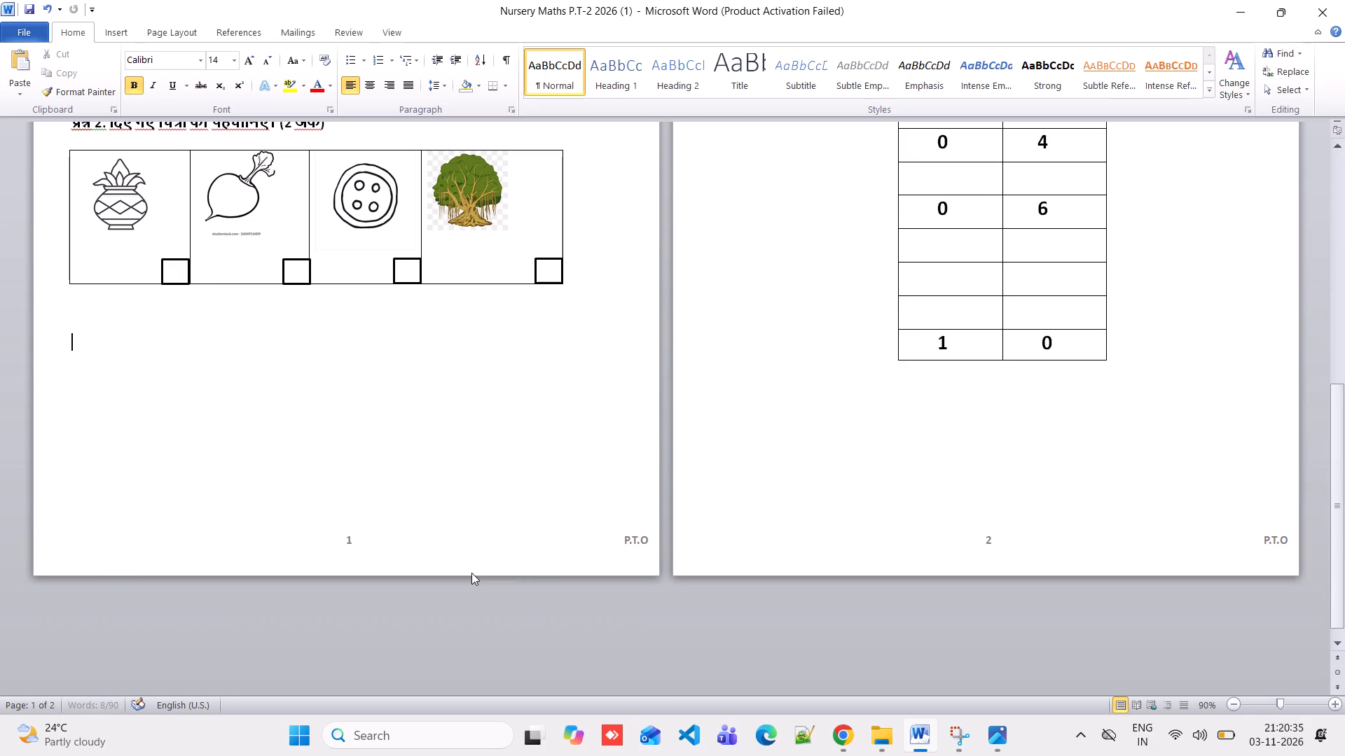
Delete the Q-5 "Fill the missing numbers" heading together with its T and O number table on the second page.
scroll(1103, 387, "up", 3)
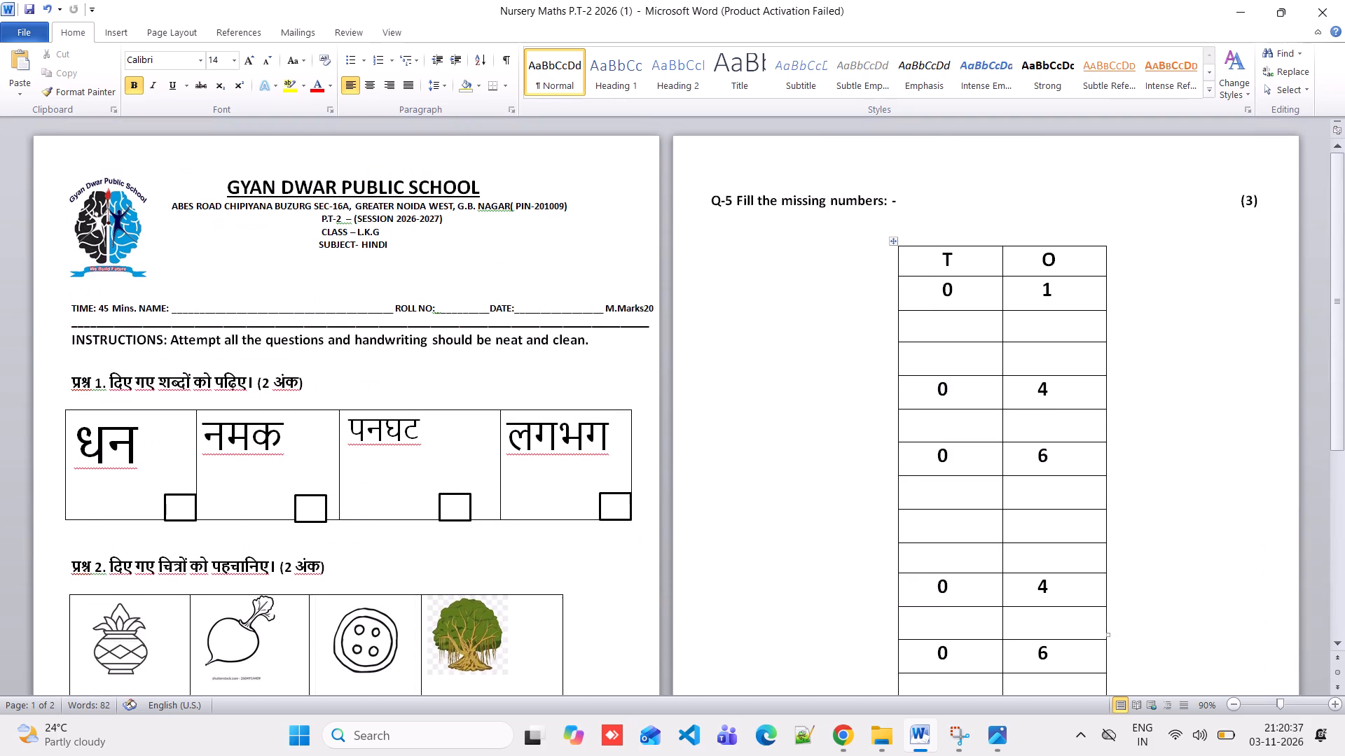
scroll(1103, 387, "up", 1)
left_click_drag(712, 197, 993, 325)
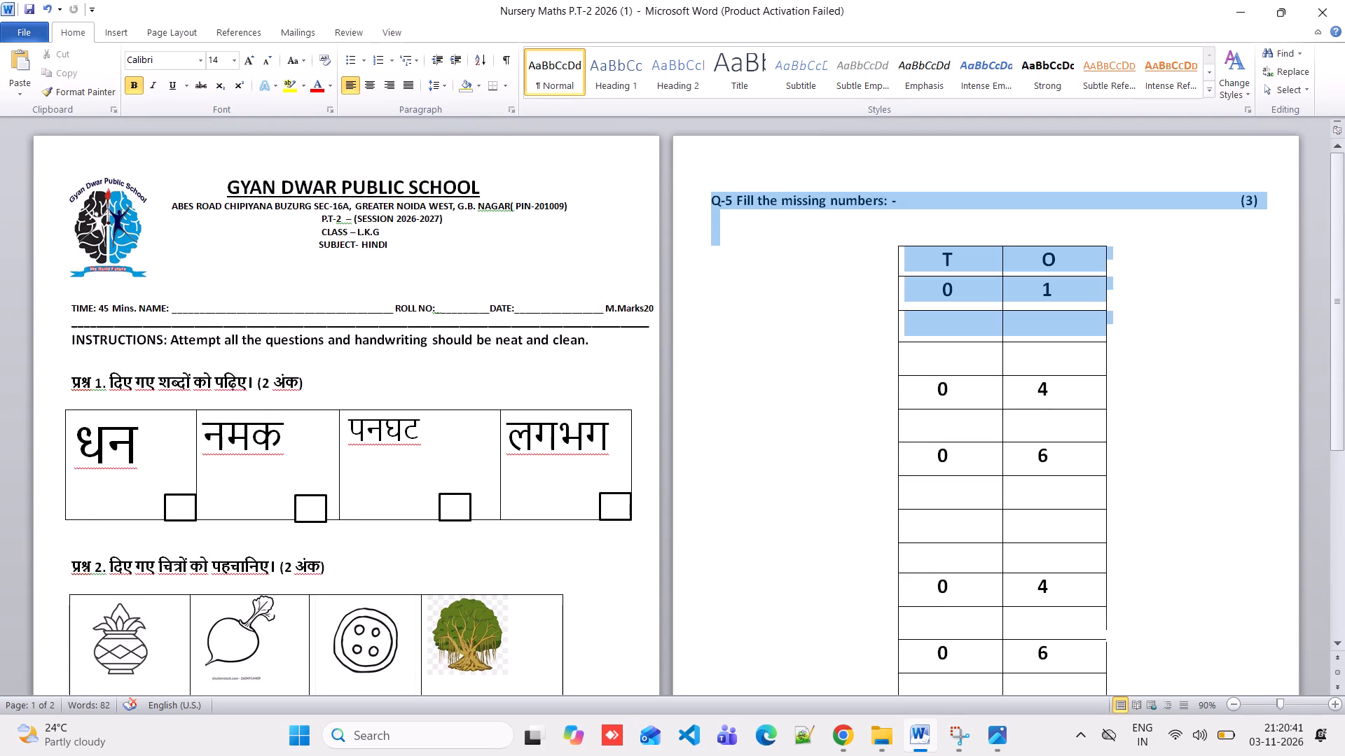
left_click_drag(993, 325, 1102, 678)
key("BackSpace")
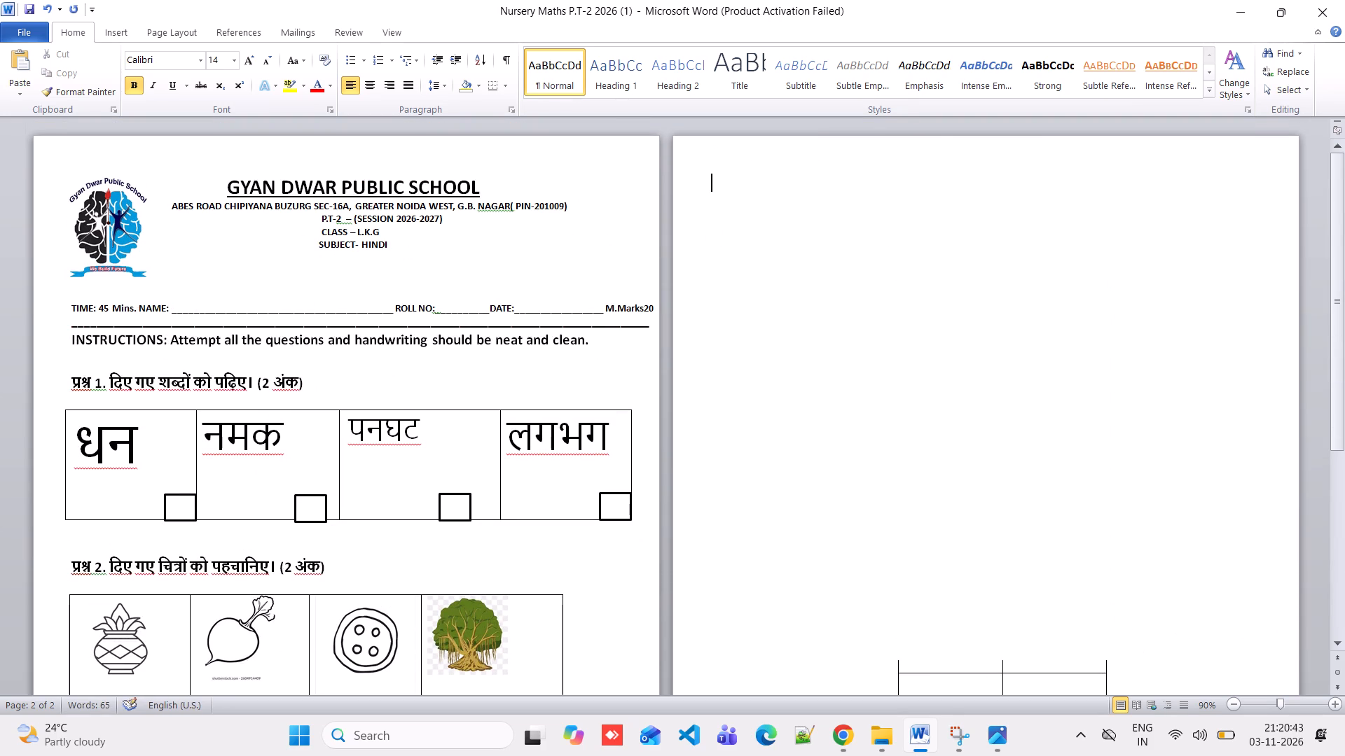
Place the insertion point in the emptied area of the second page.
scroll(1102, 678, "down", 3)
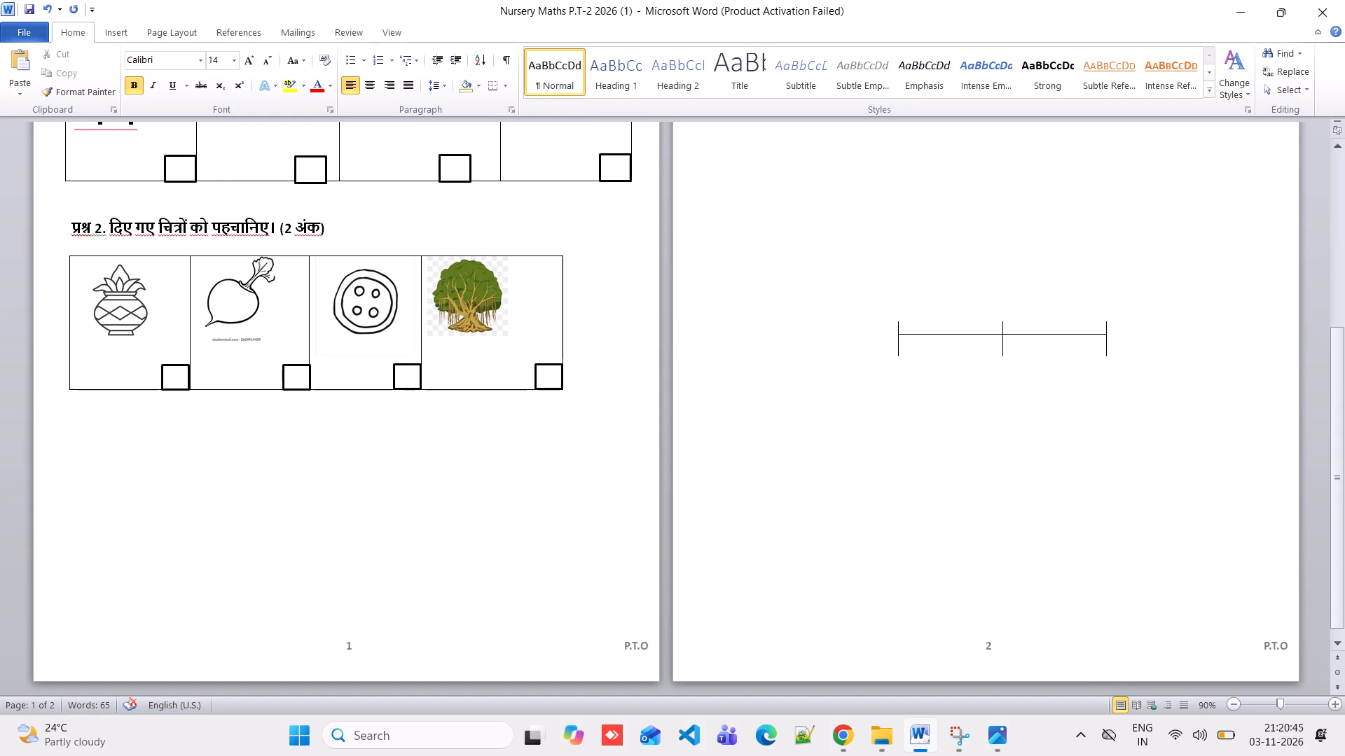
left_click_drag(893, 322, 884, 325)
double_click(884, 325)
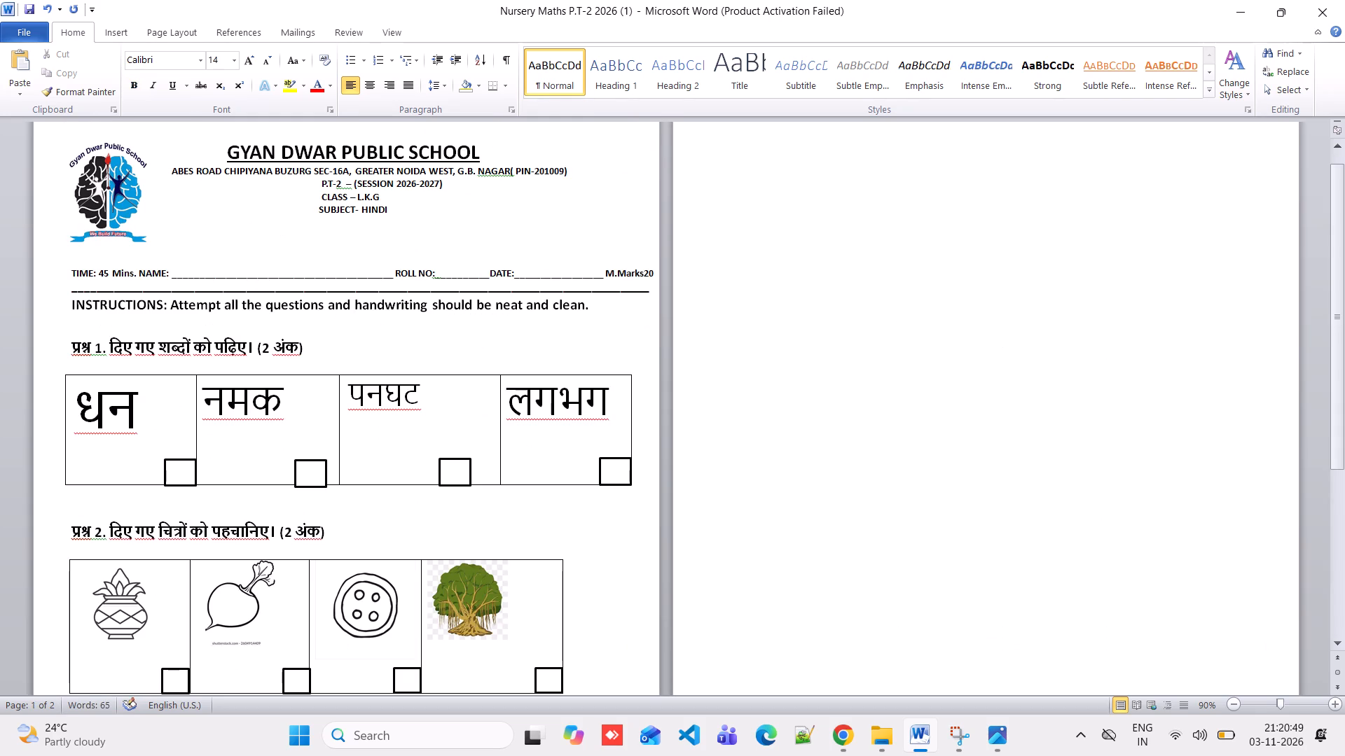
scroll(869, 538, "up", 2)
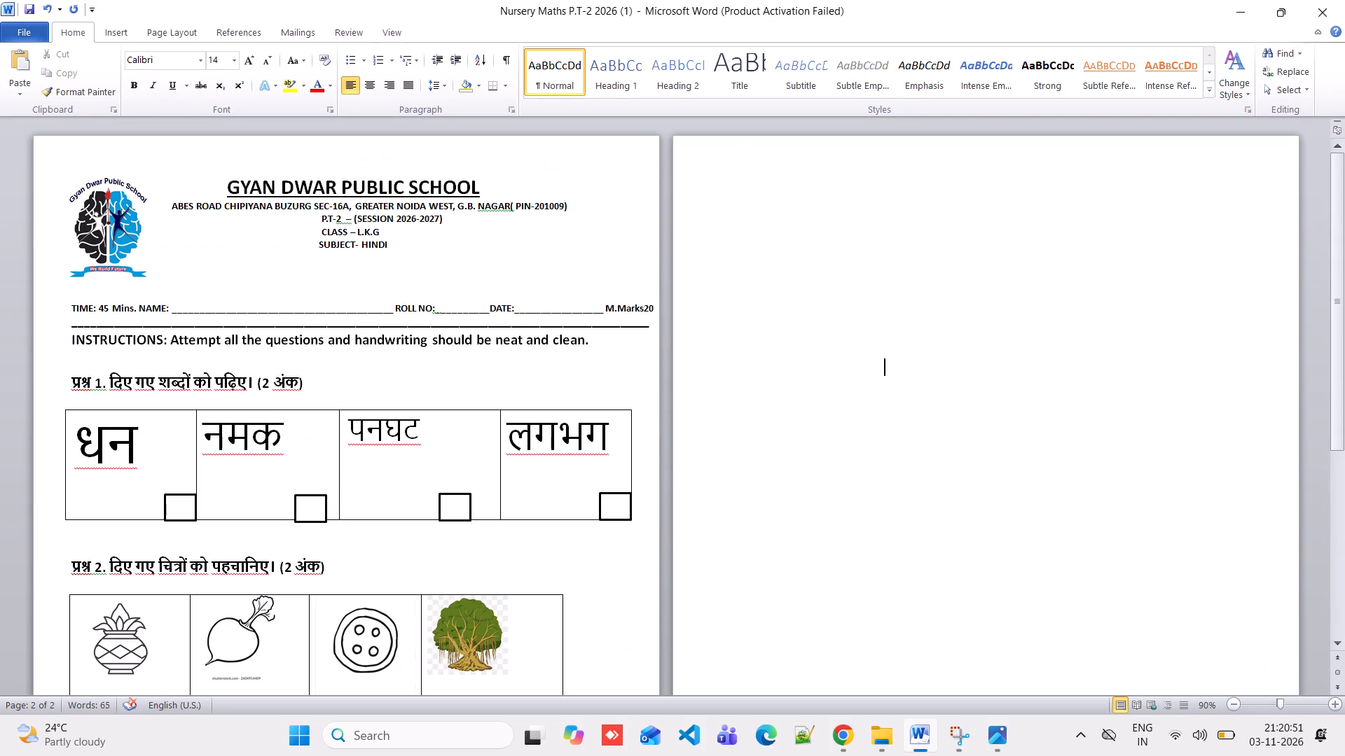
scroll(869, 538, "down", 2, "ctrl")
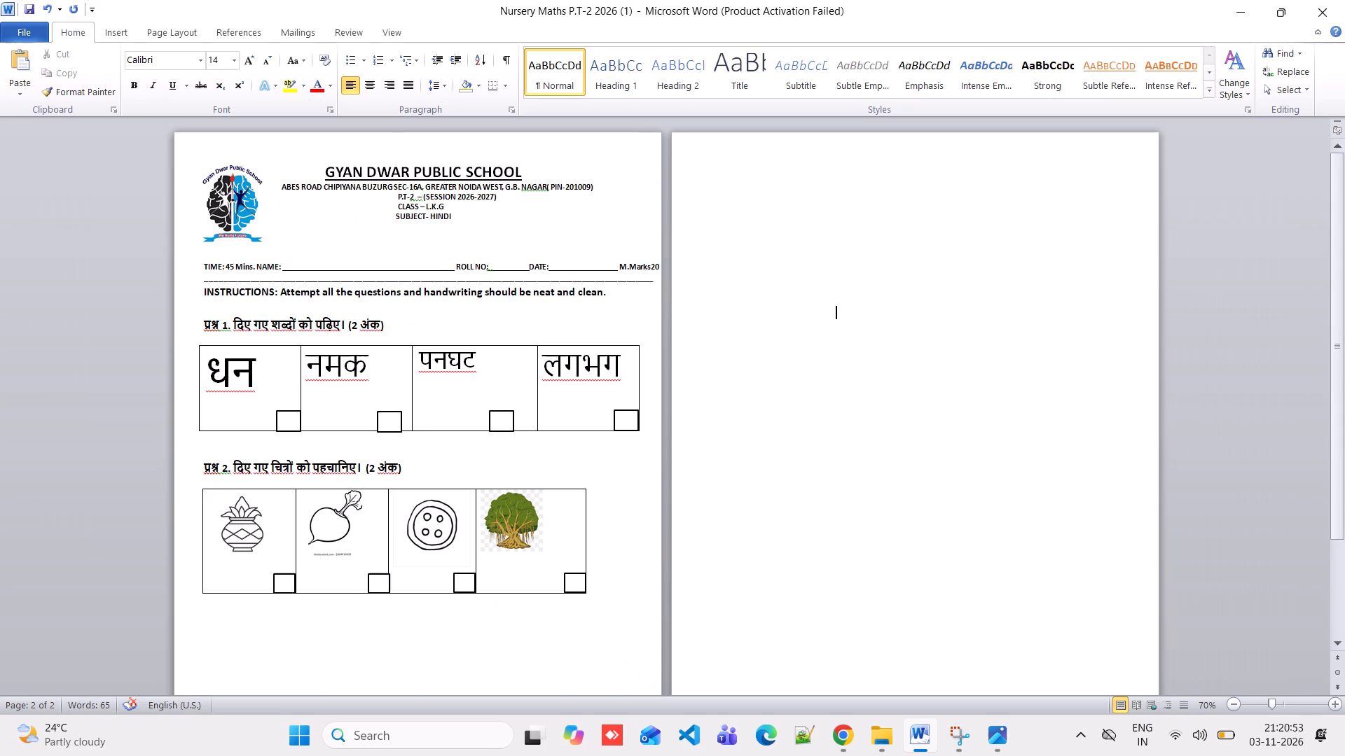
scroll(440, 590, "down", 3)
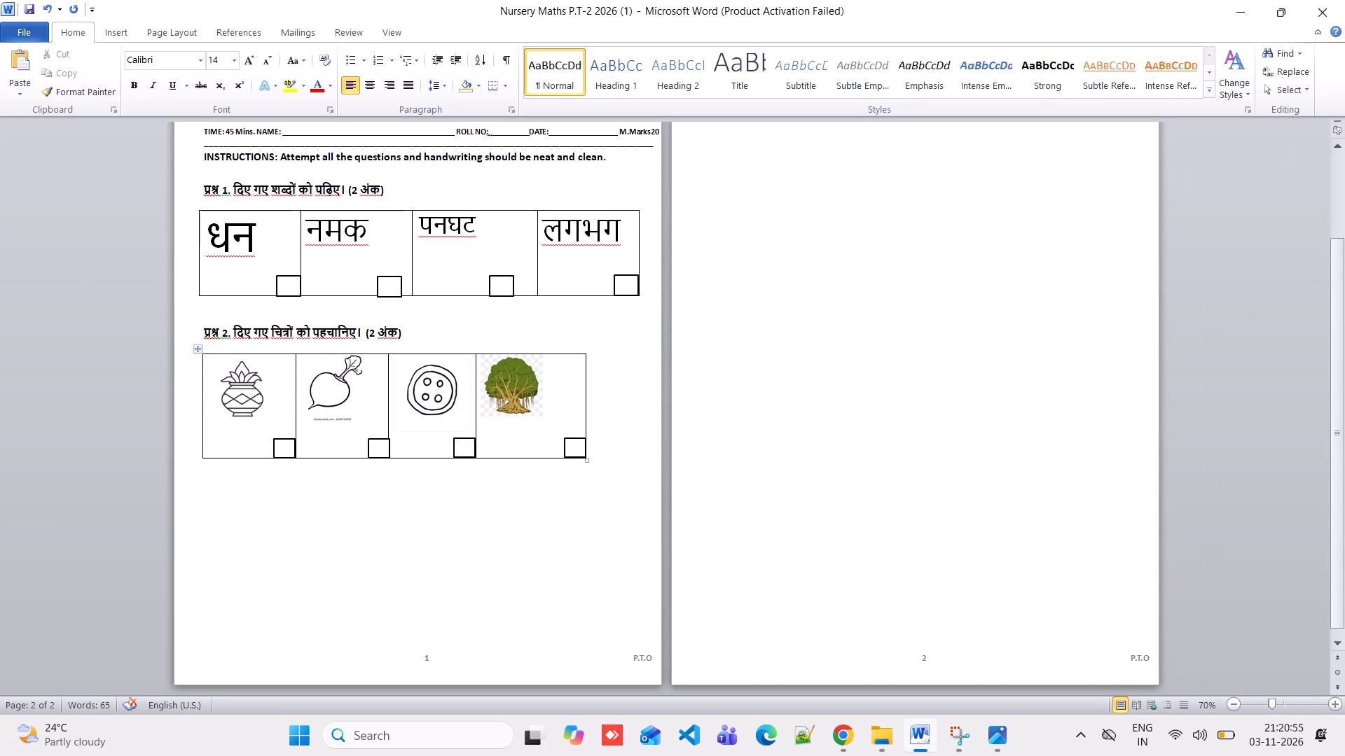
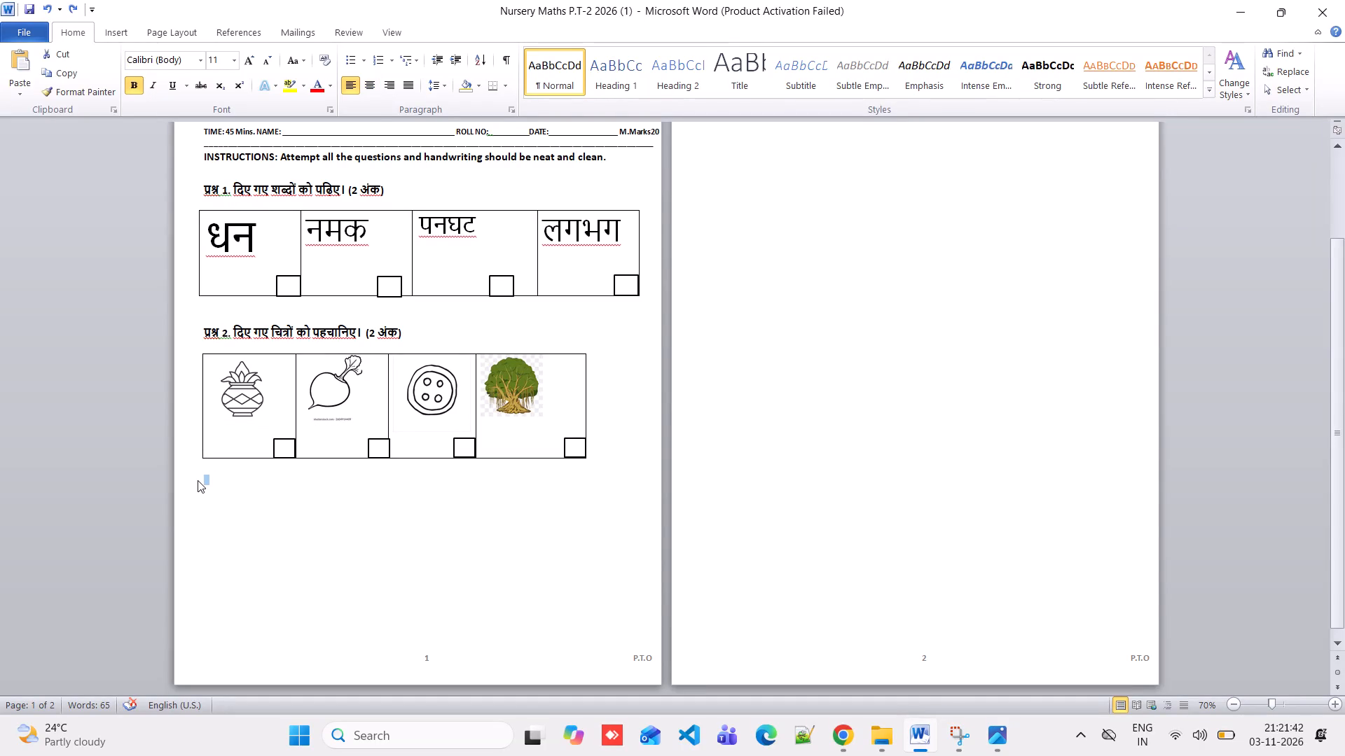
Paste the copied Hindi प्रश्न 3 and प्रश्न 4 text below the प्रश्न 2 picture table and left-align the प्रश्न 3 heading.
key("ctrl+v")
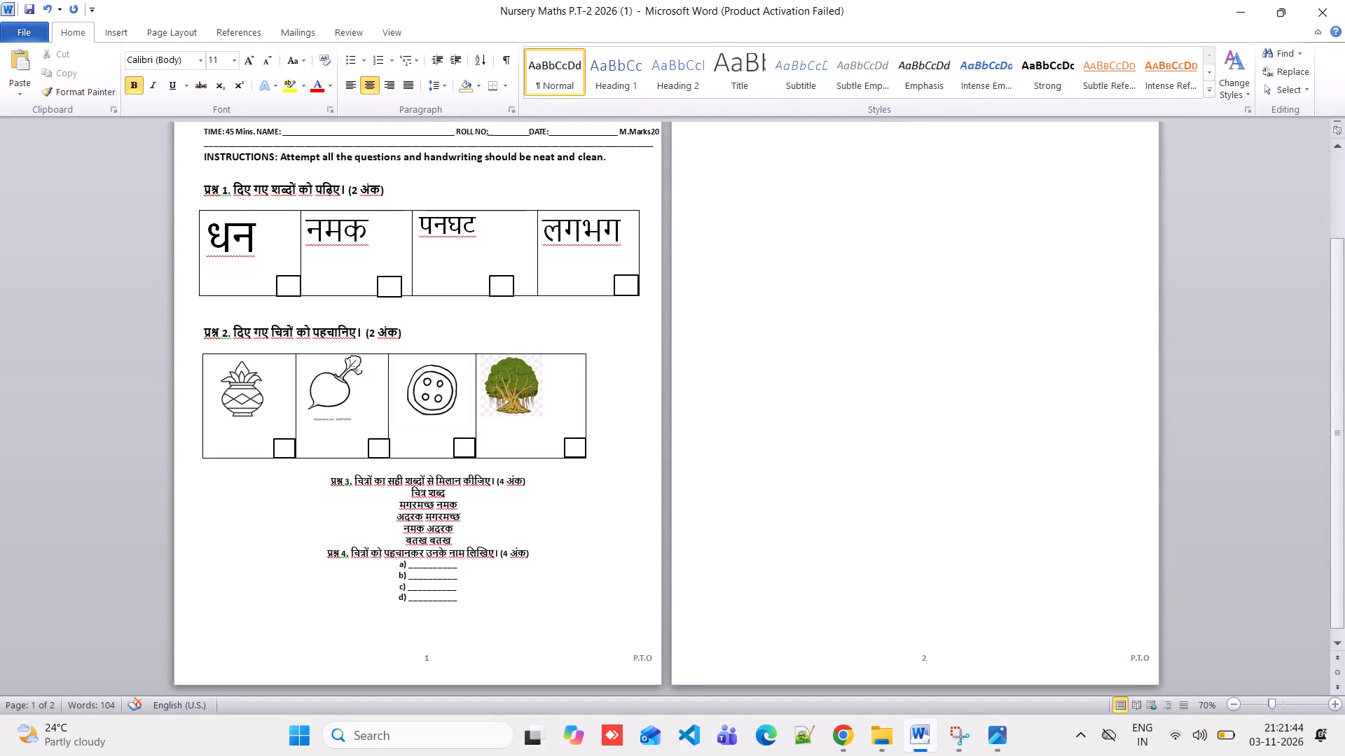
left_click(320, 482)
key("BackSpace")
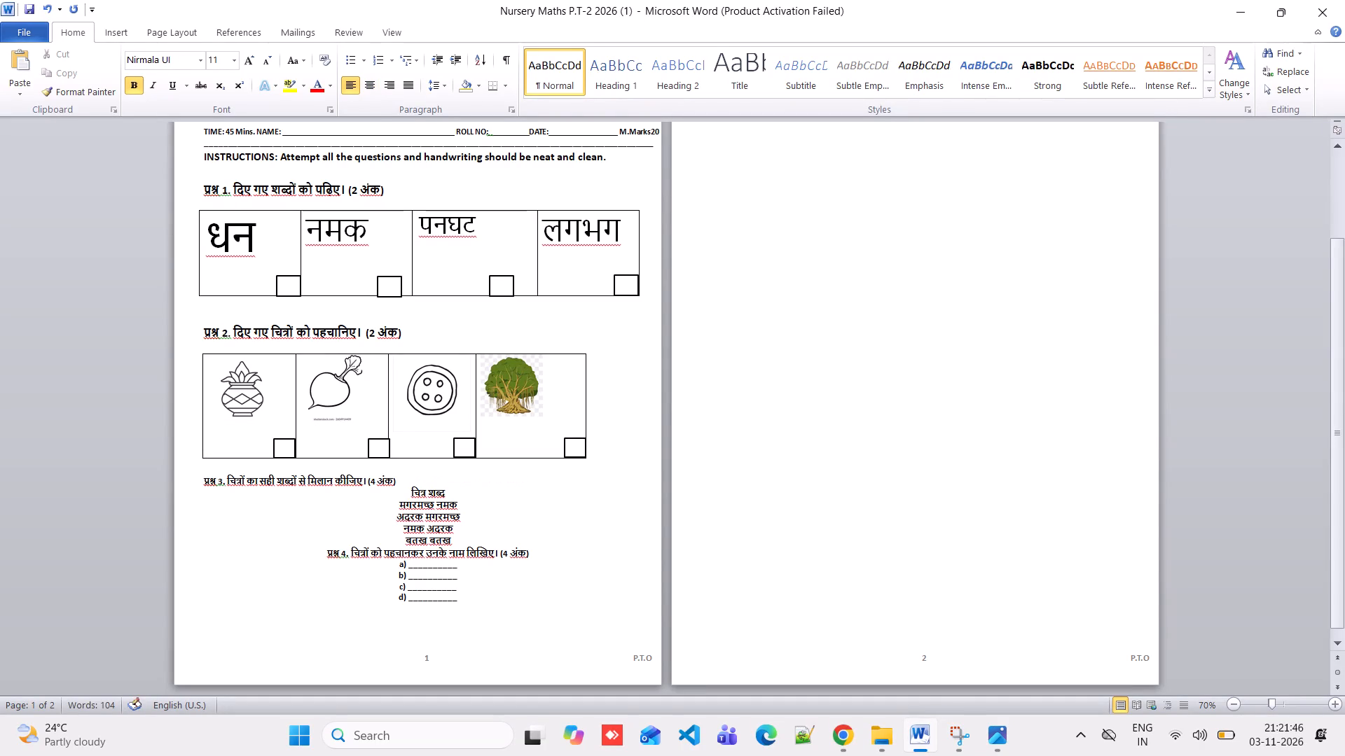
Left-align the चित्र शब्द line and the four word-pair lines under the प्रश्न 3 heading.
left_click(411, 492)
key("BackSpace")
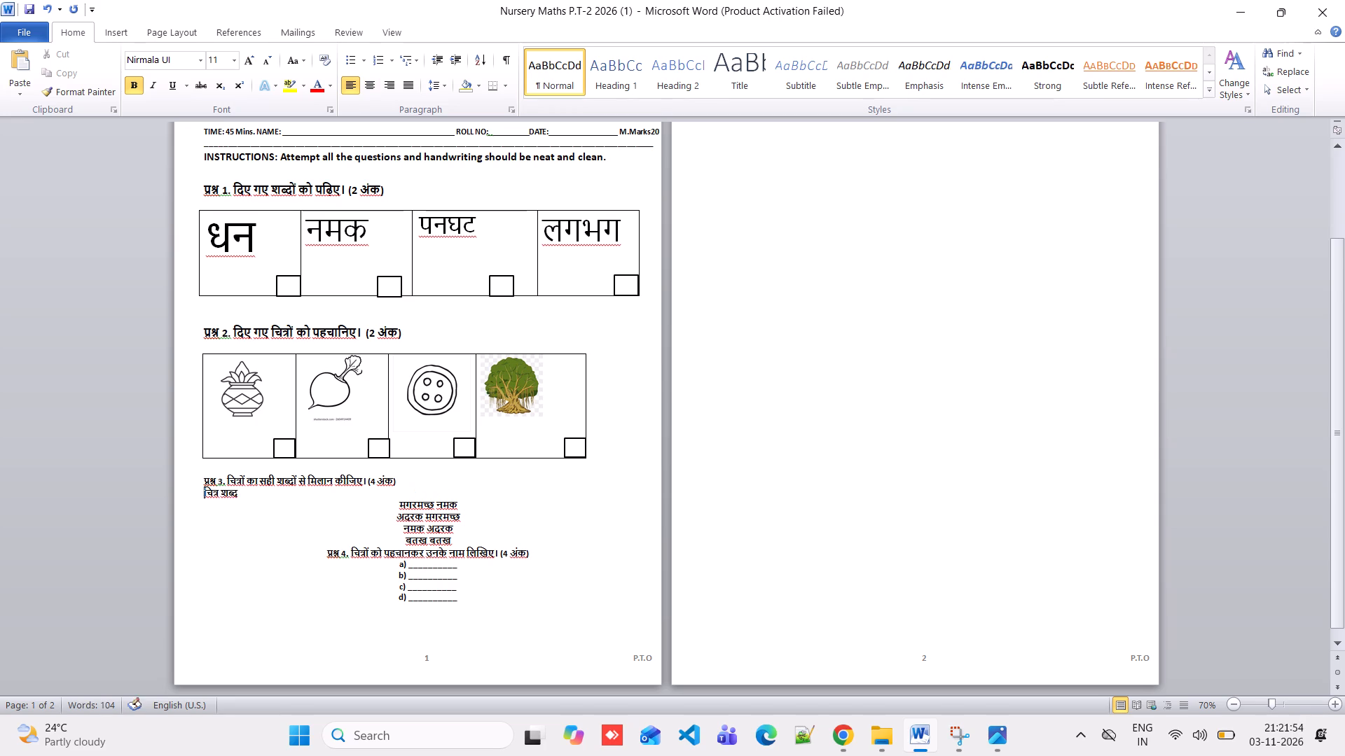
left_click(398, 503)
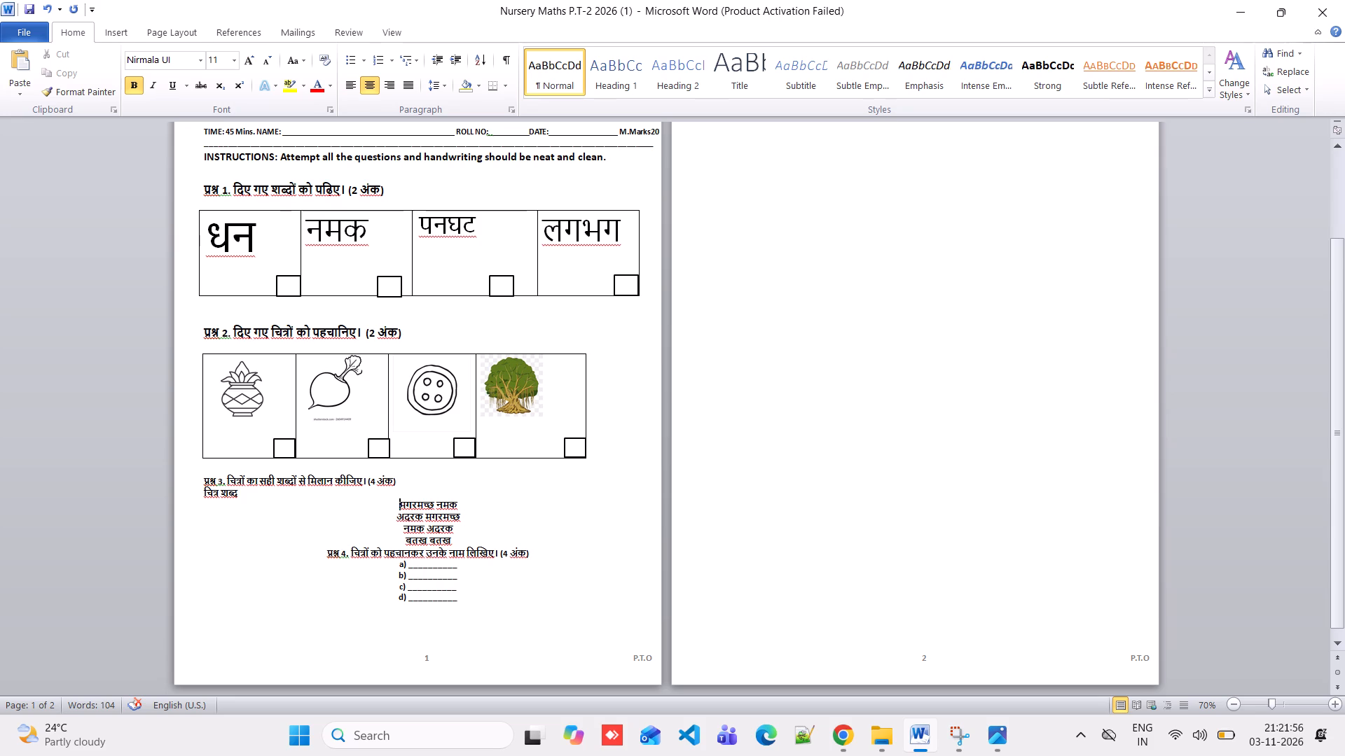
key("BackSpace")
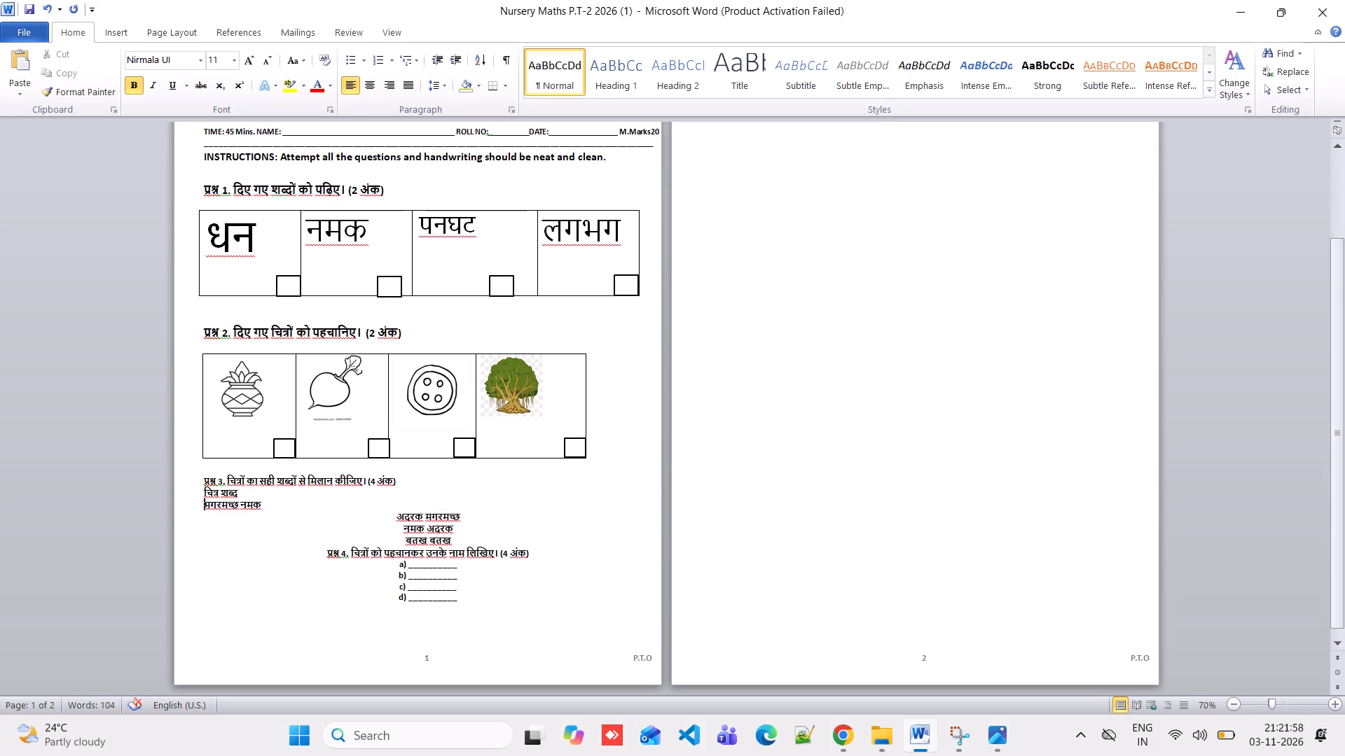
left_click(395, 517)
key("BackSpace")
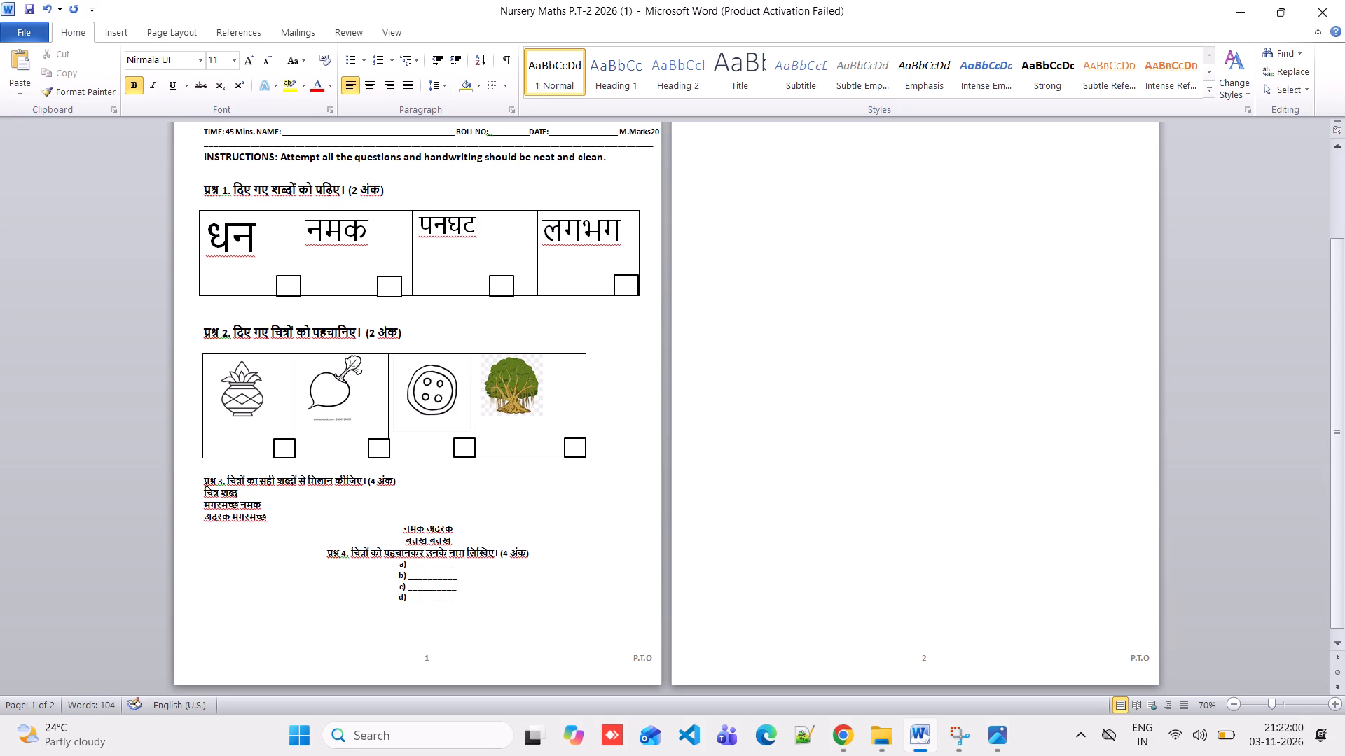
left_click(401, 530)
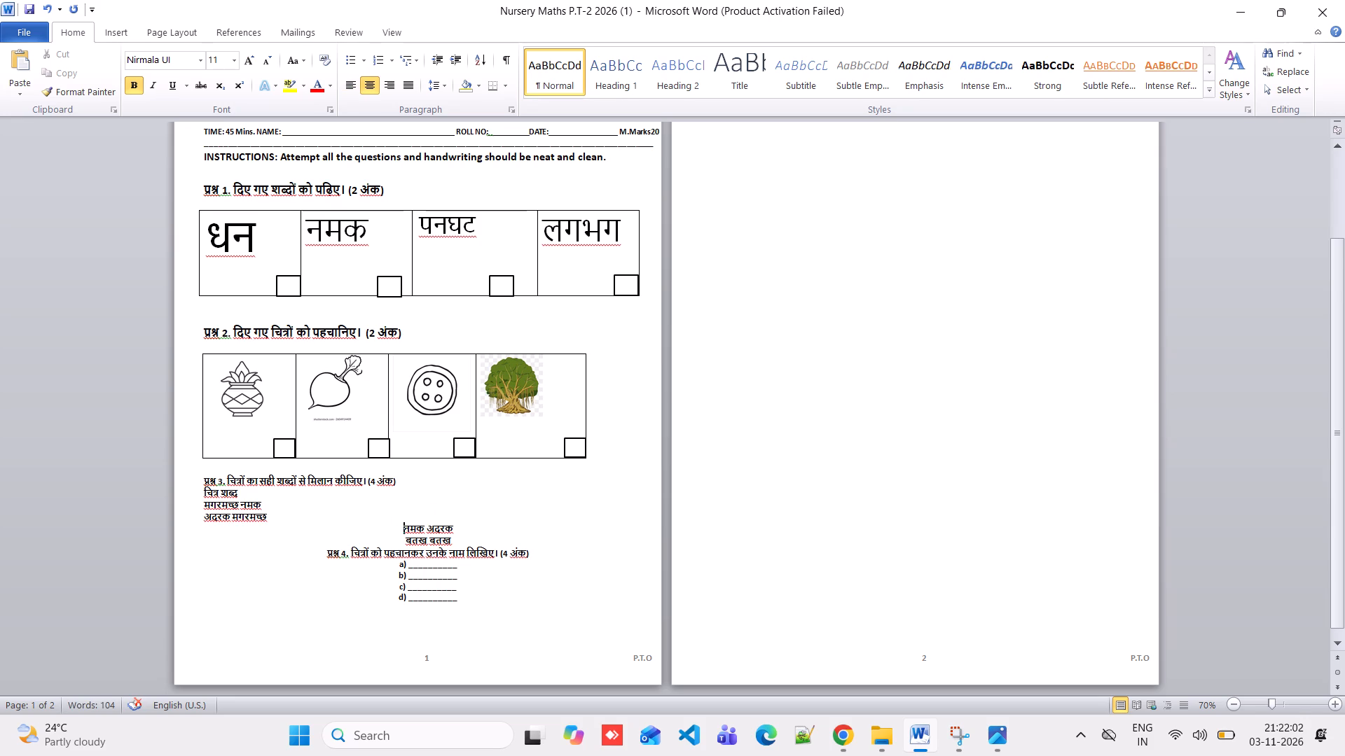
key("BackSpace")
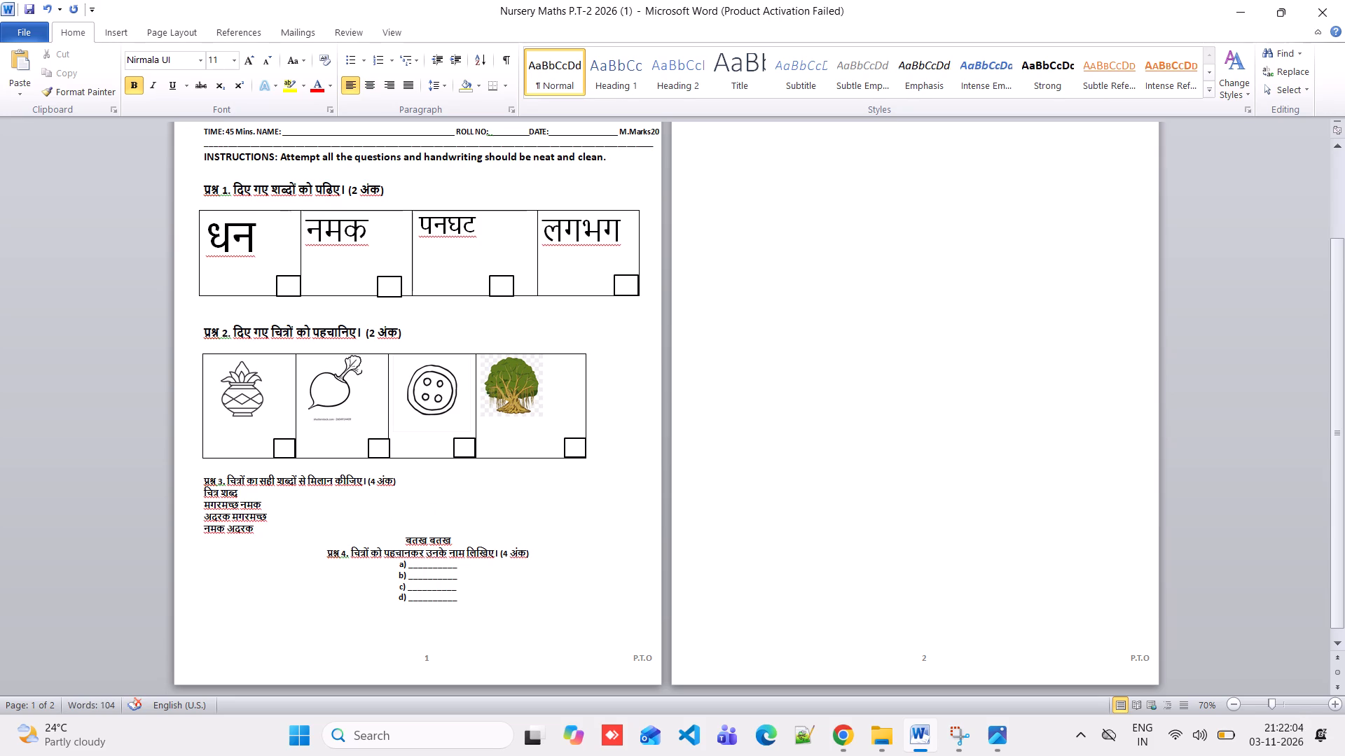
left_click(401, 540)
key("BackSpace")
Left-align the प्रश्न 4 heading and its four answer-blank lines a) to d).
left_click(324, 552)
key("BackSpace")
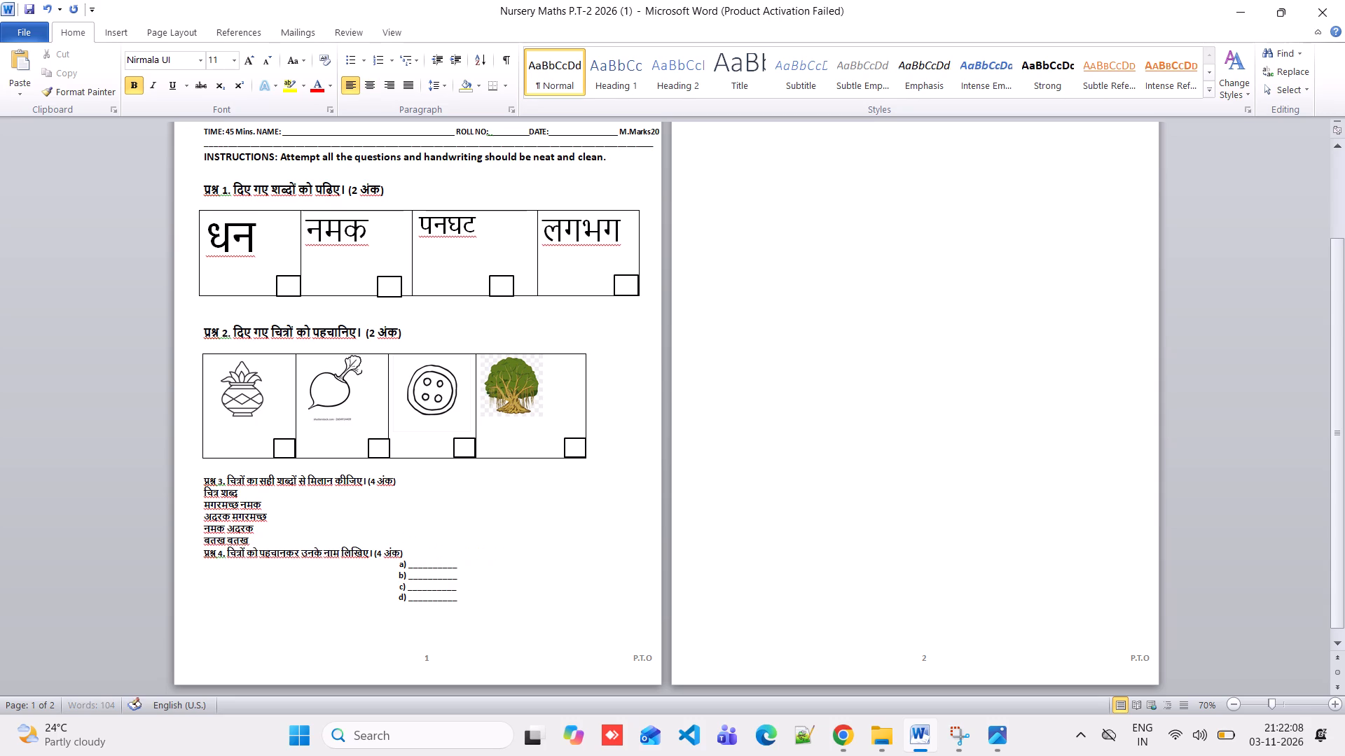
left_click(391, 566)
key("BackSpace")
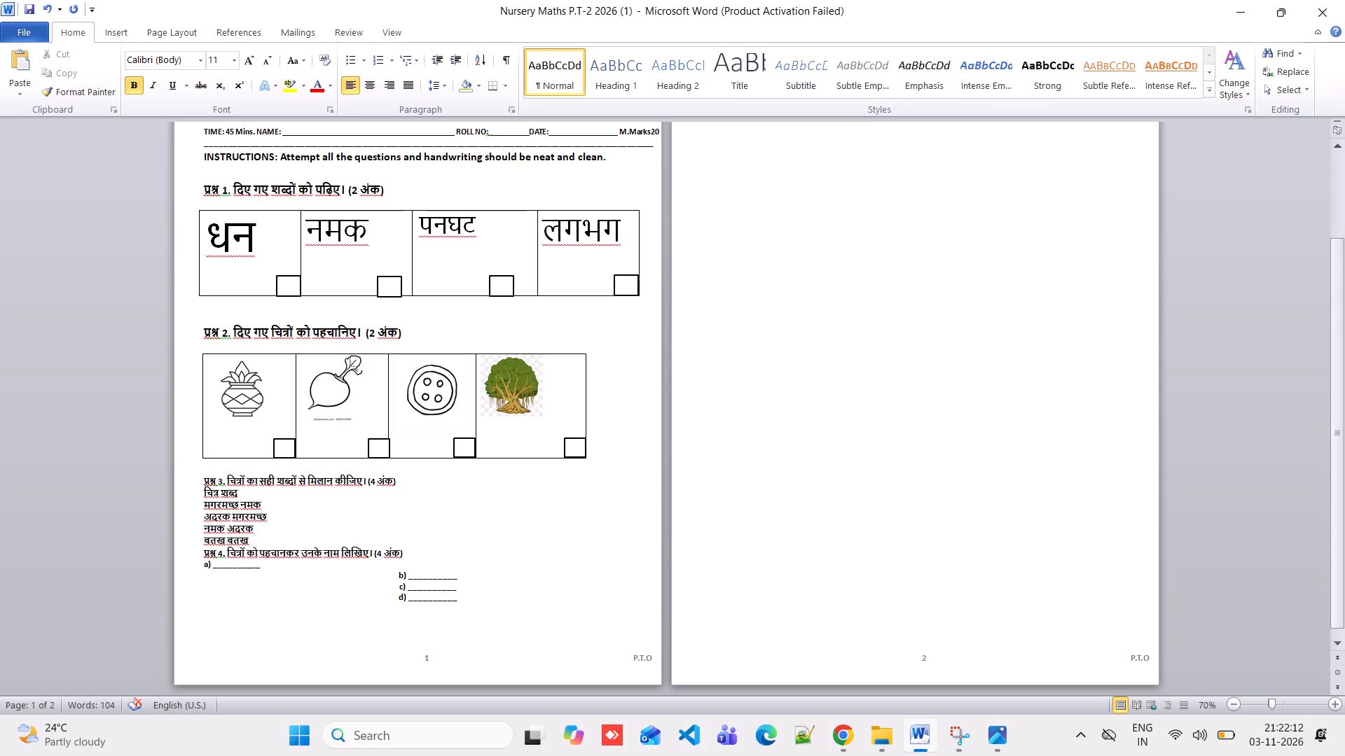
left_click(395, 575)
key("BackSpace")
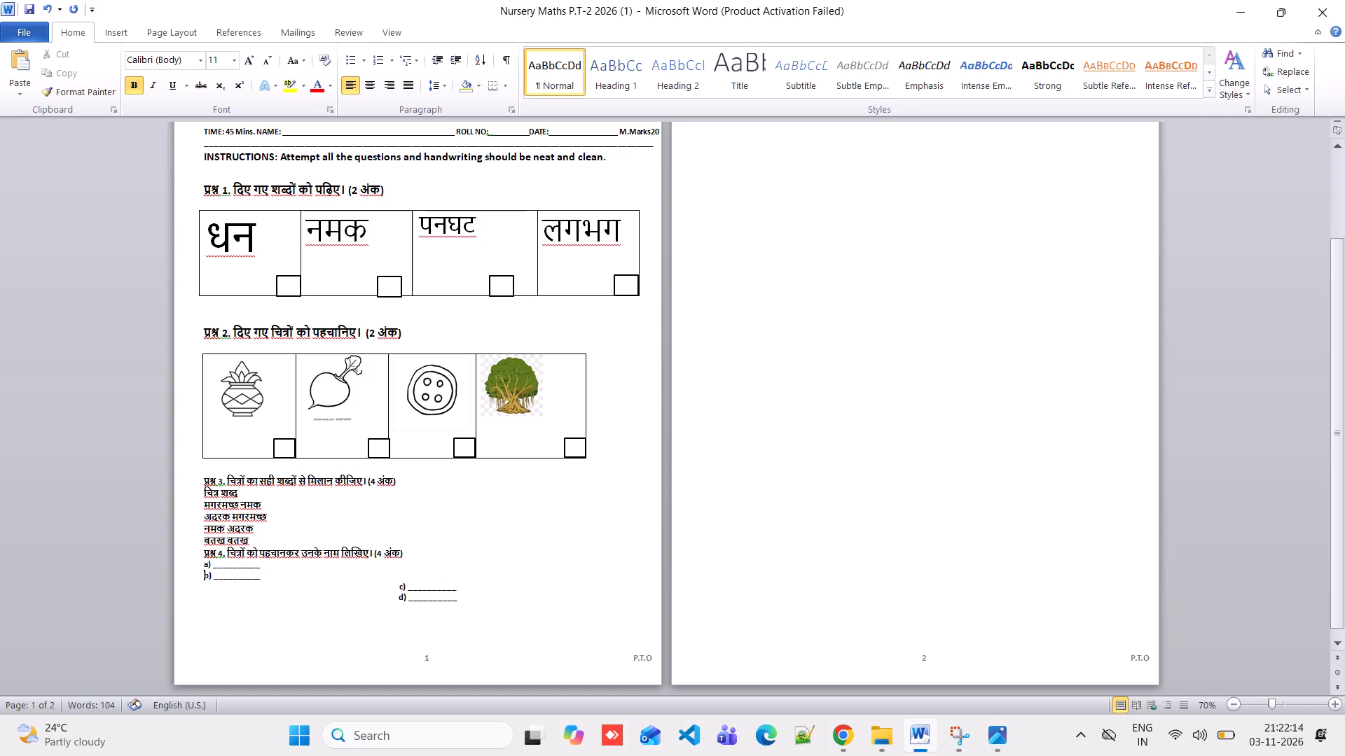
left_click(389, 589)
key("BackSpace")
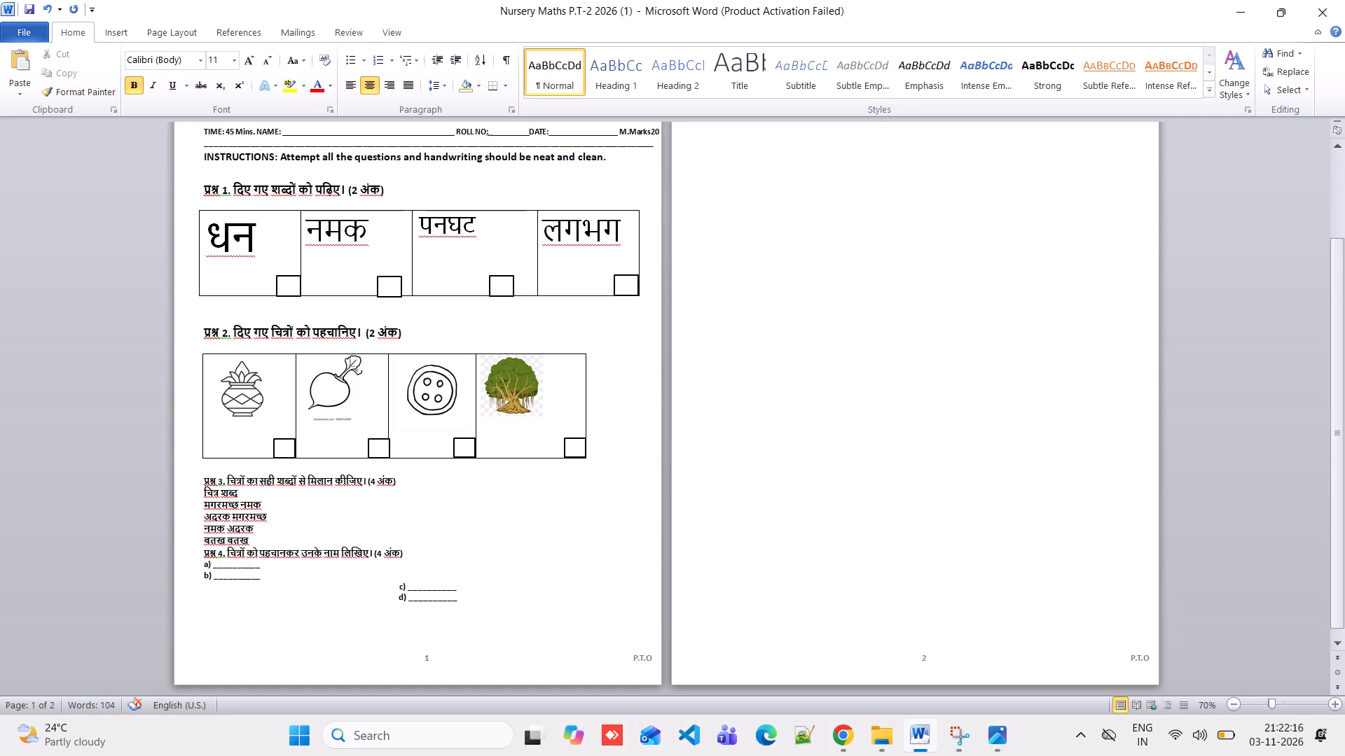
left_click(394, 594)
key("BackSpace")
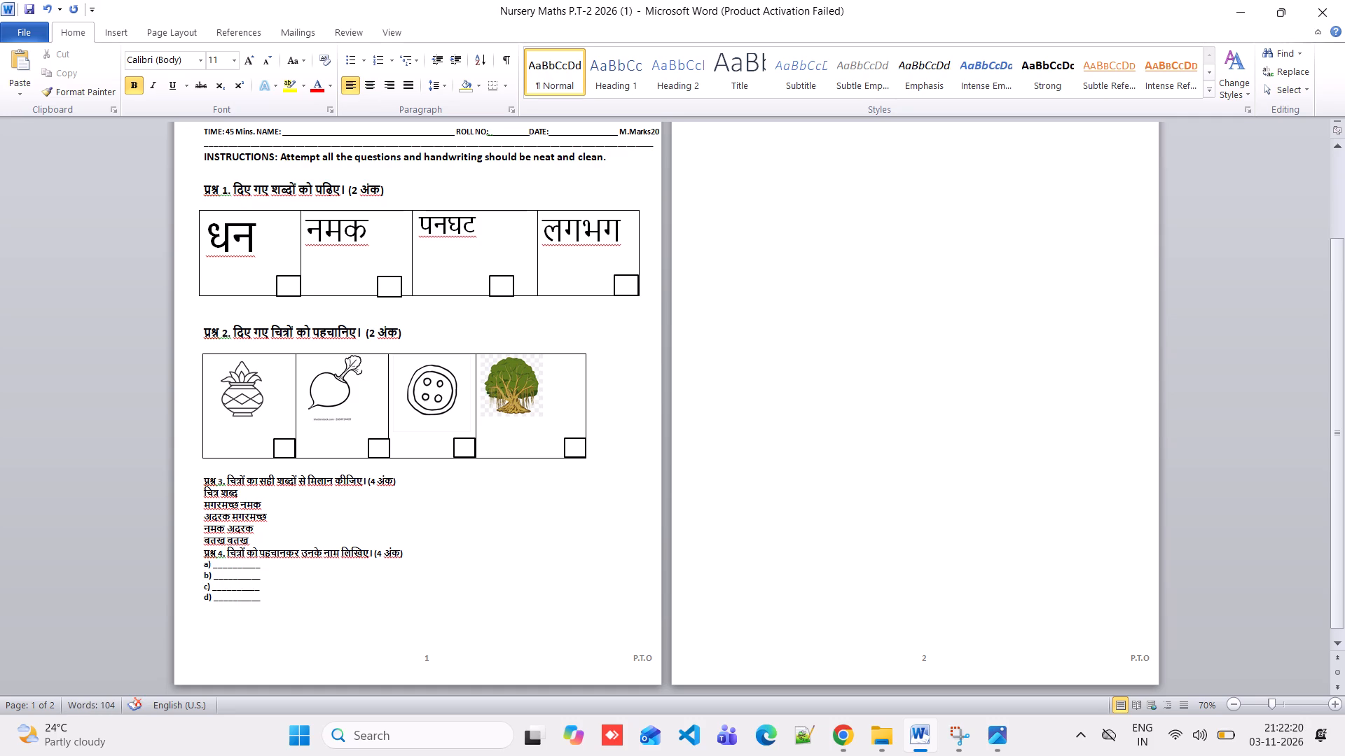
Delete the text चित्र शब्द beneath the प्रश्न 3 heading, leaving an empty line in its place.
left_click(241, 491)
key("BackSpace")
key("BackSpace")
key("BackSpace")
key("BackSpace")
key("BackSpace")
key("BackSpace")
key("BackSpace")
key("BackSpace")
key("BackSpace")
key("BackSpace")
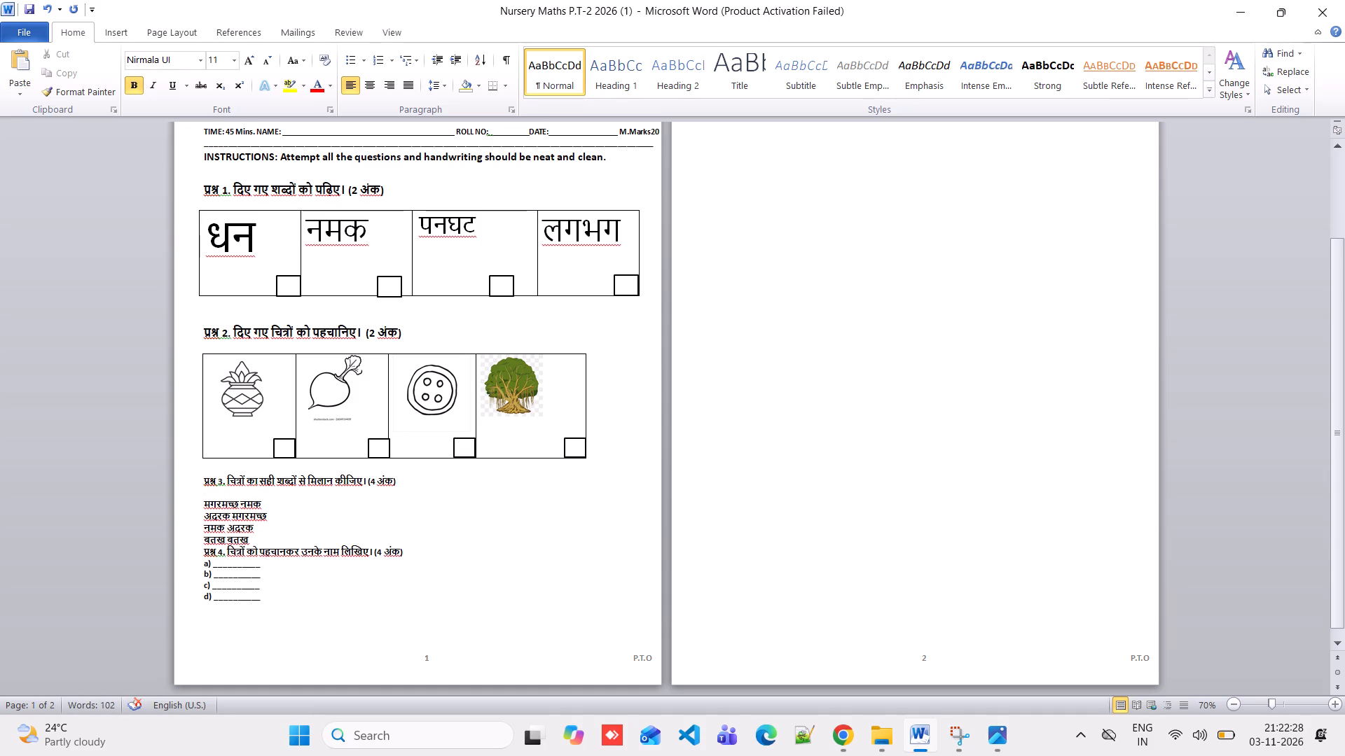
Place the insertion point at the start of the मगरमच्छ नमक line in प्रश्न 3.
left_click(200, 505)
Delete from the end of the word मगरमच्छ, beginning with its final छ, in the first word-pair line under प्रश्न 3.
scroll(200, 505, "right", 1)
scroll(497, 420, "up", 3, "ctrl")
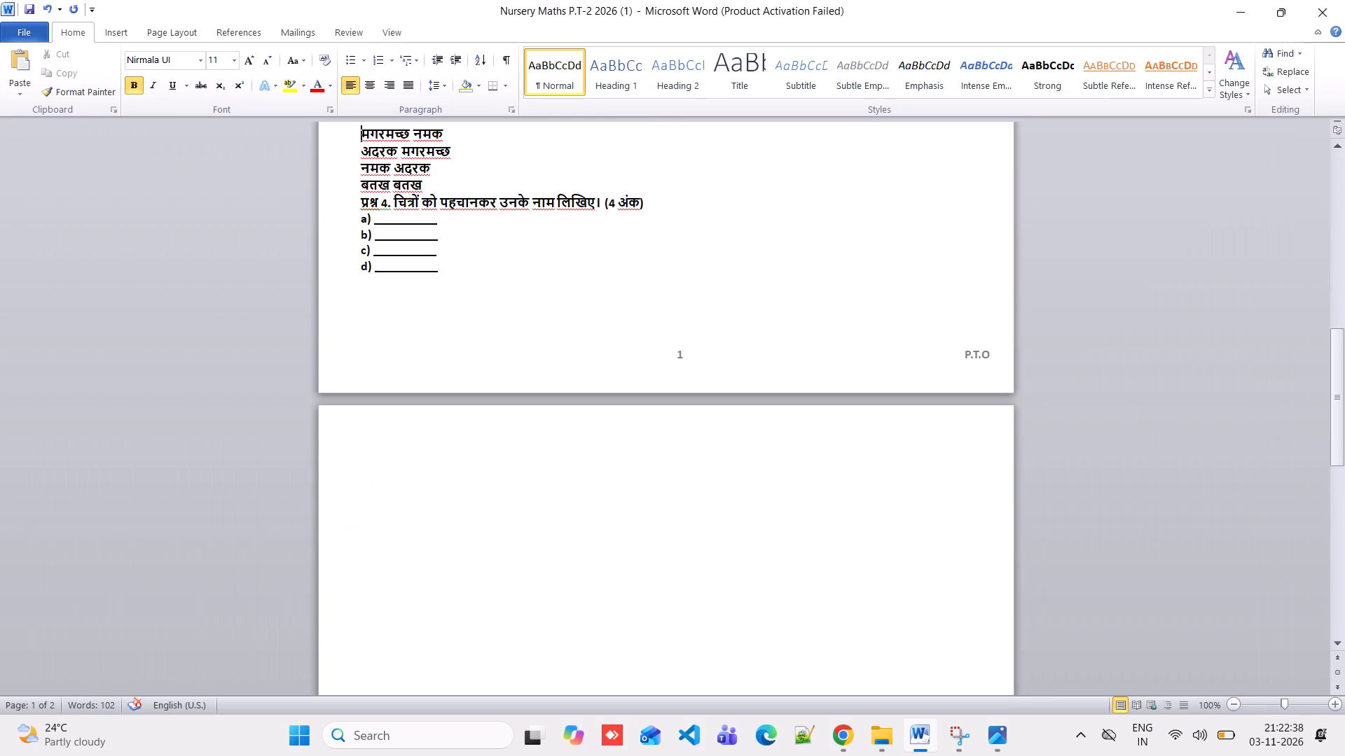
scroll(497, 420, "right", 1)
scroll(497, 420, "up", 1)
scroll(497, 420, "right", 1)
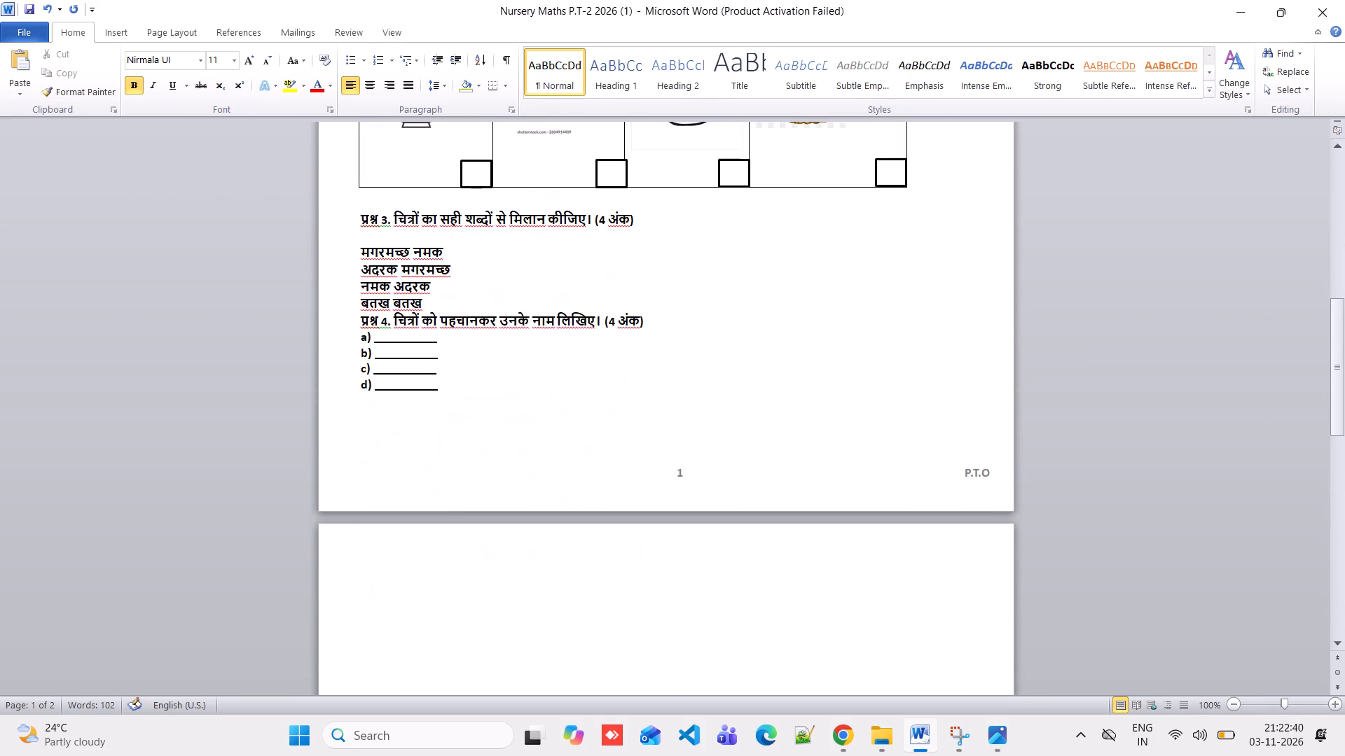
scroll(497, 420, "right", 1)
scroll(497, 420, "up", 3, "ctrl")
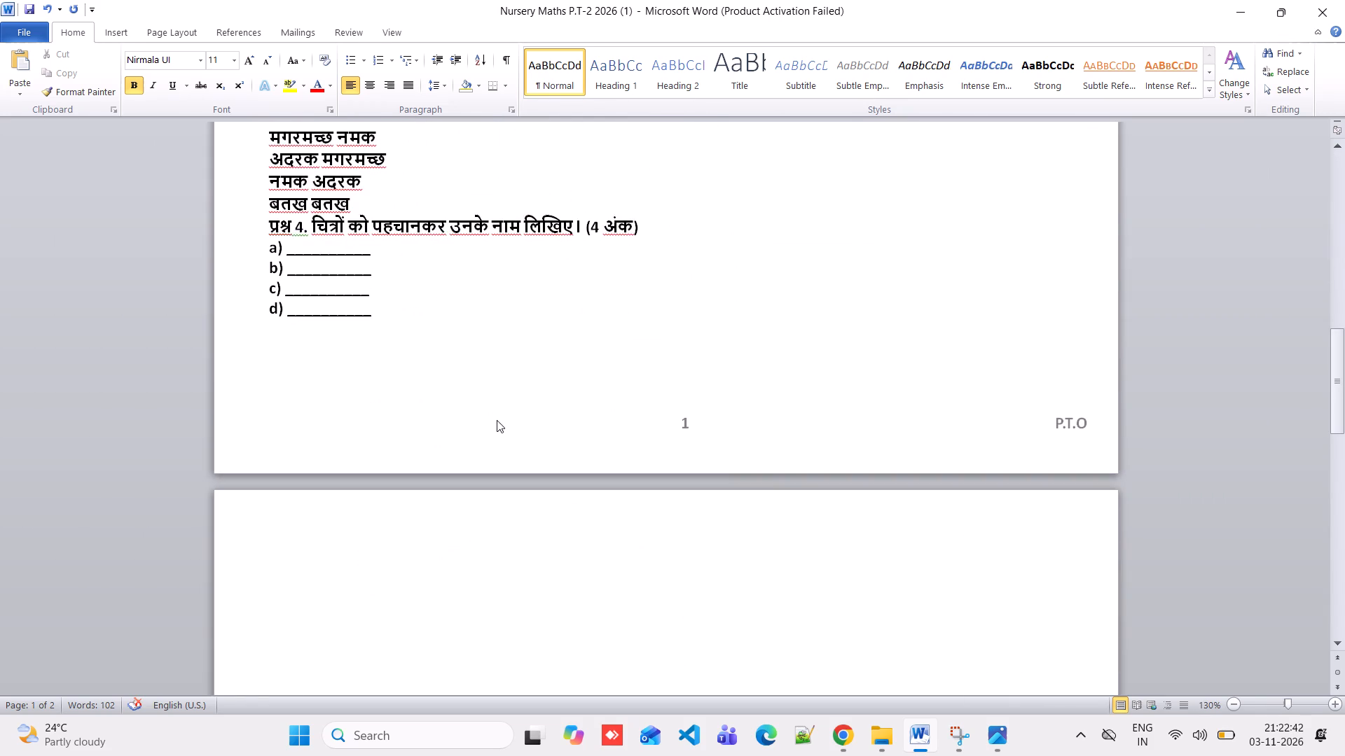
scroll(497, 420, "up", 2, "ctrl")
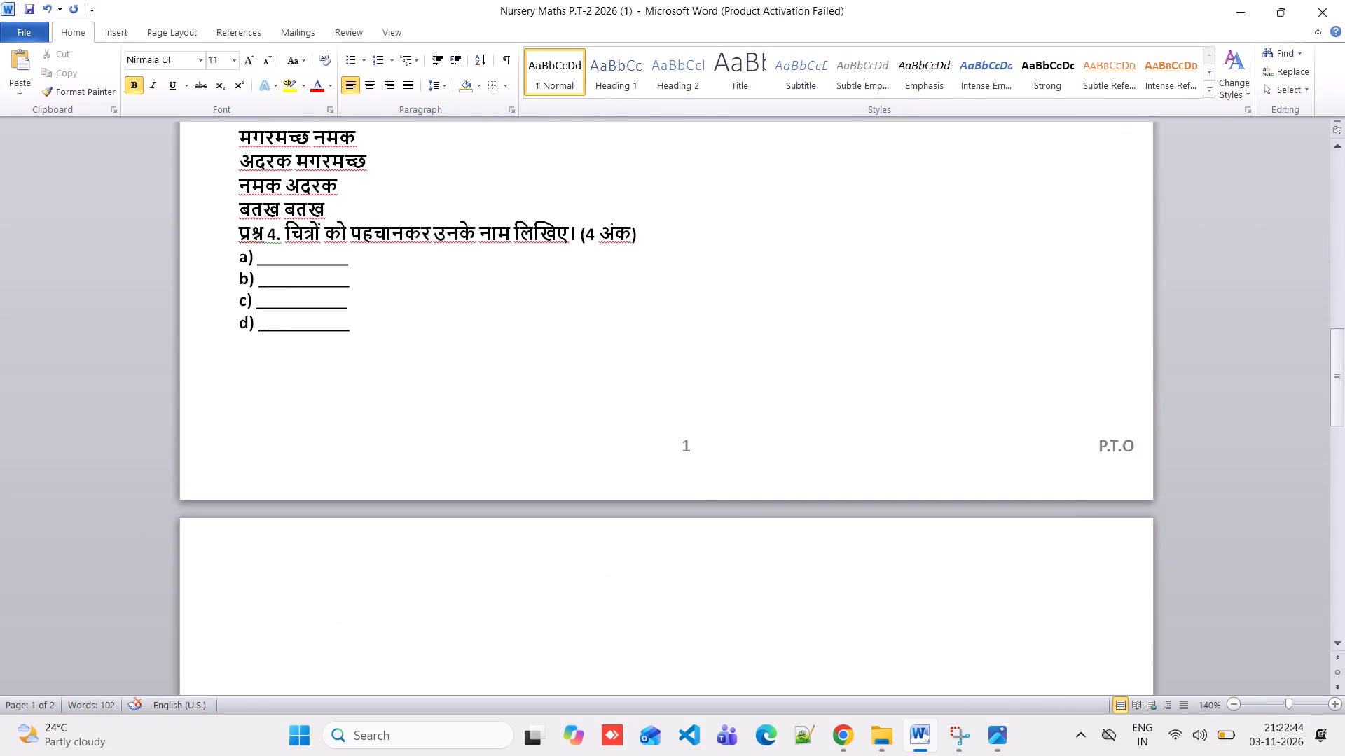
scroll(497, 420, "up", 3, "ctrl")
scroll(497, 420, "right", 1)
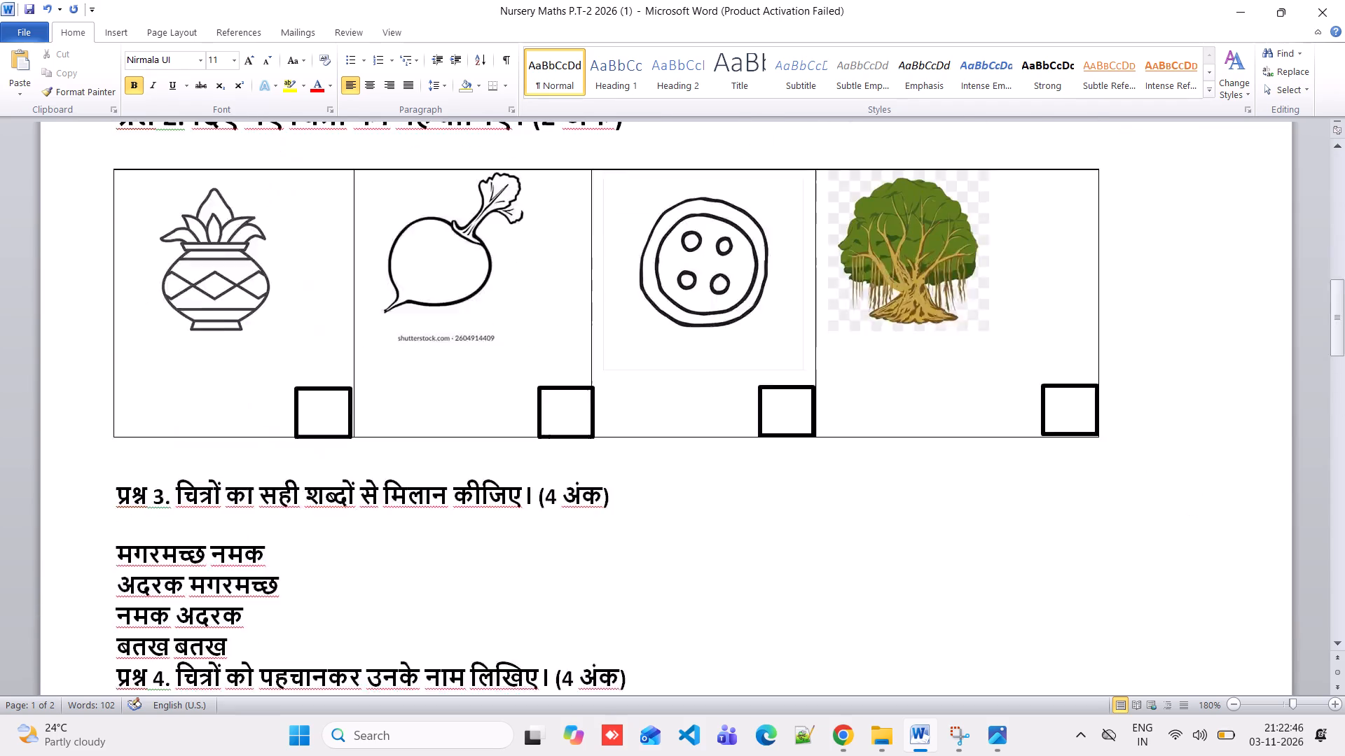
scroll(497, 420, "right", 1)
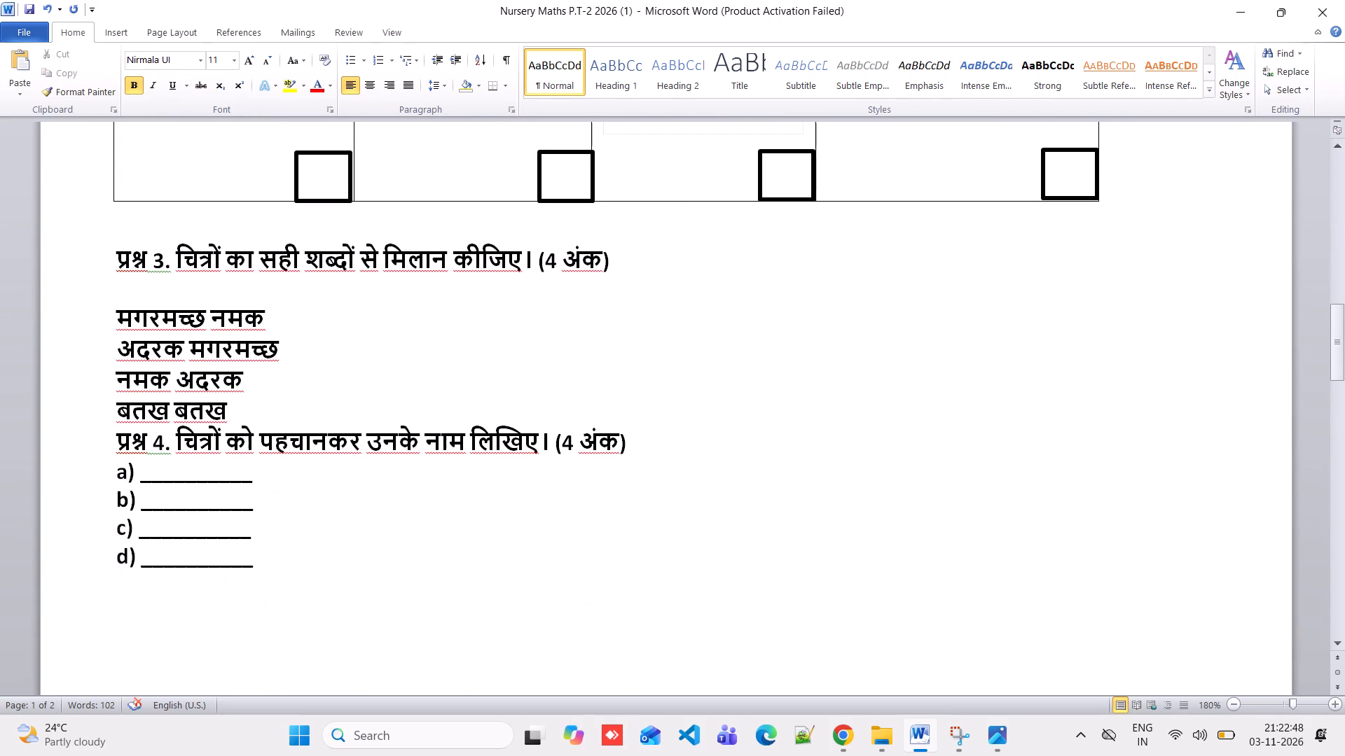
left_click(204, 316)
key("BackSpace")
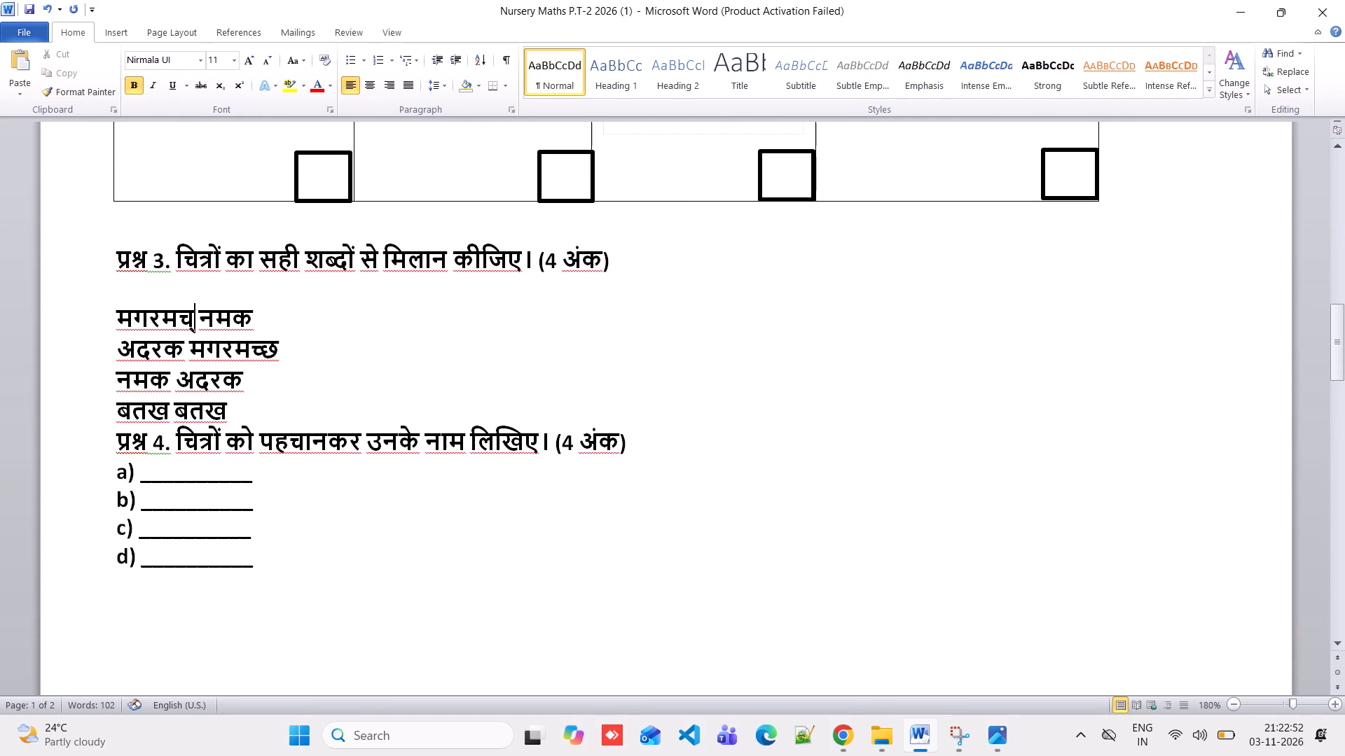
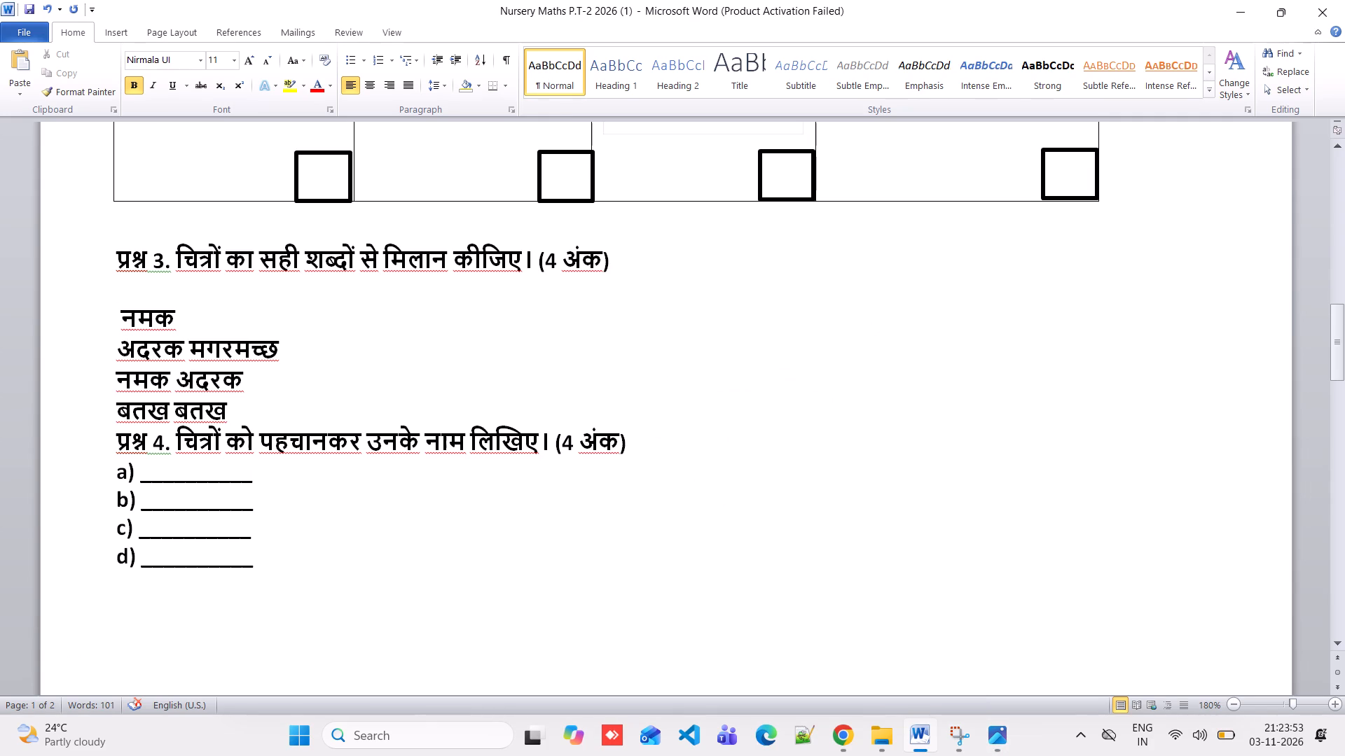
Paste the copied crocodile picture at the start of the first नमक line under the प्रश्न 3 heading.
left_click(113, 311)
key("ctrl+v")
Shrink the crocodile picture proportionally to a small thumbnail that fits above the word lines under the प्रश्न 3 heading on page 1.
scroll(113, 311, "down", 5, "ctrl")
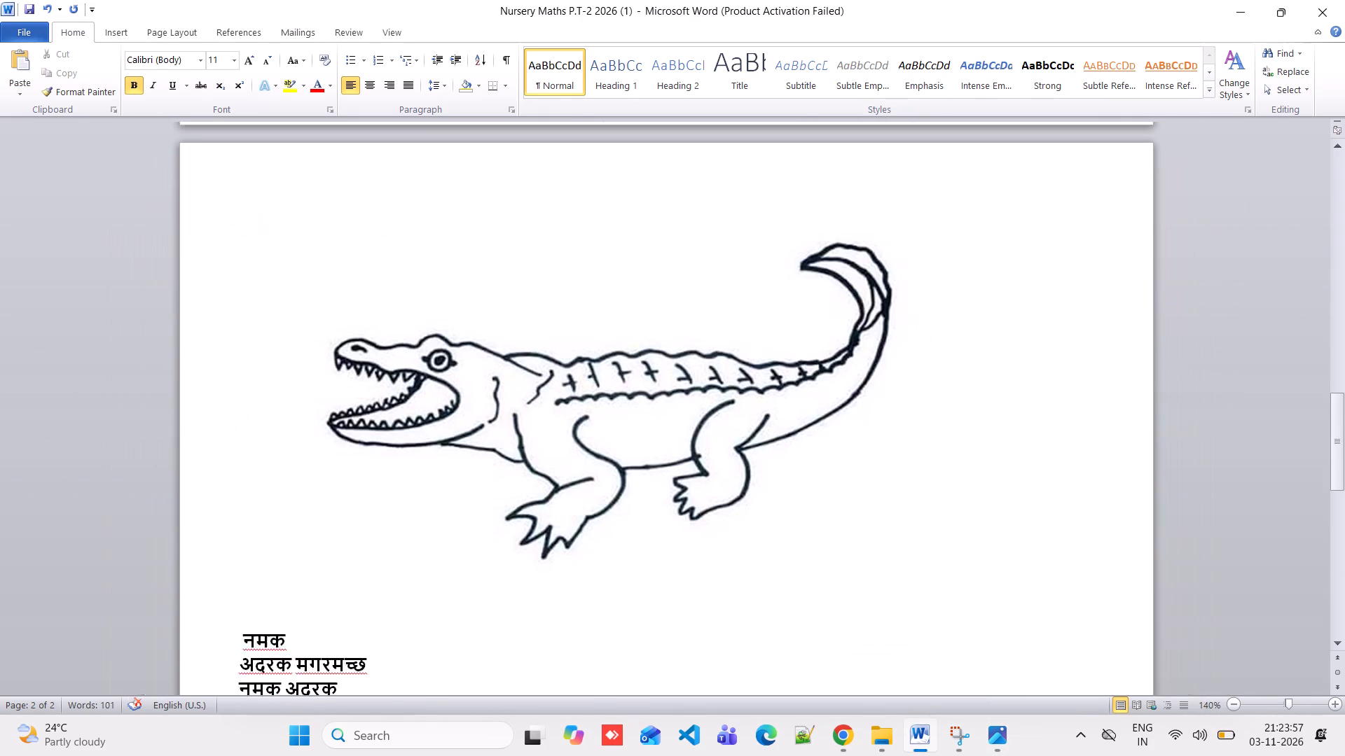
scroll(113, 311, "down", 4, "ctrl")
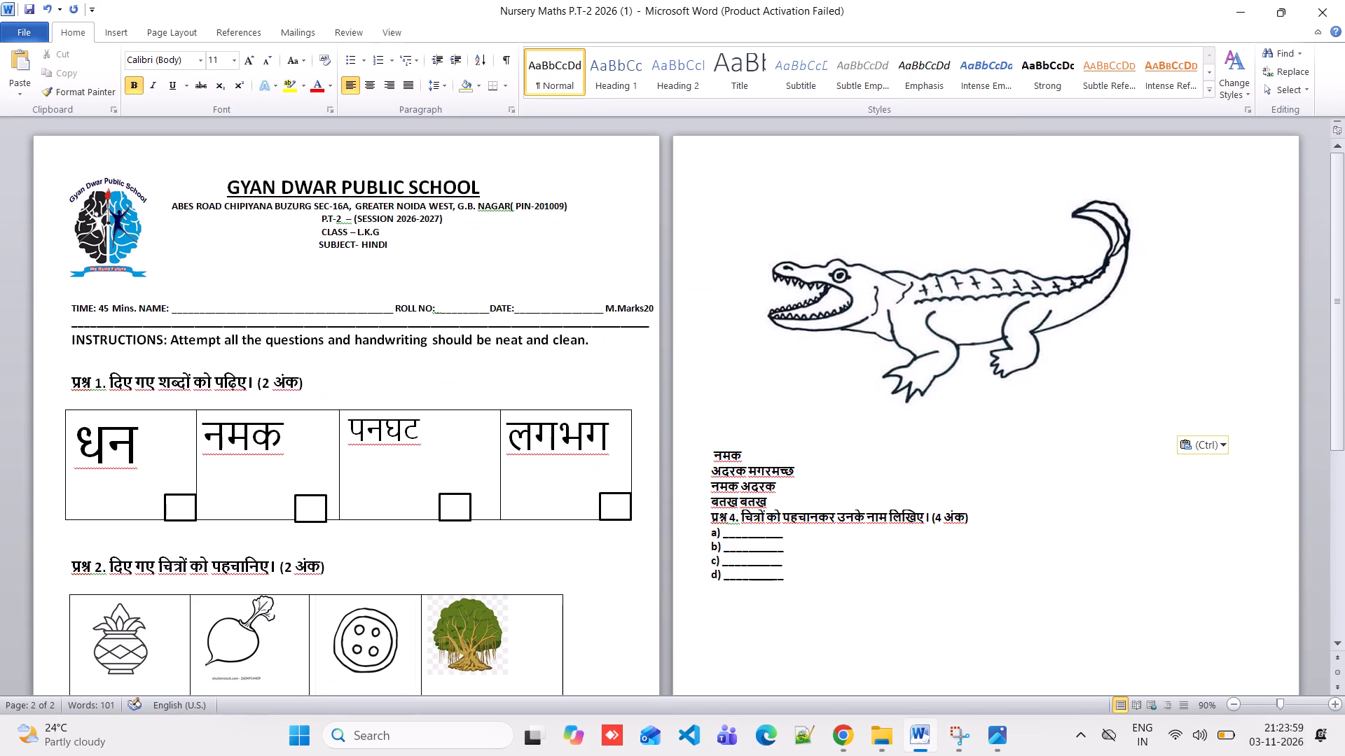
scroll(650, 328, "up", 2, "ctrl")
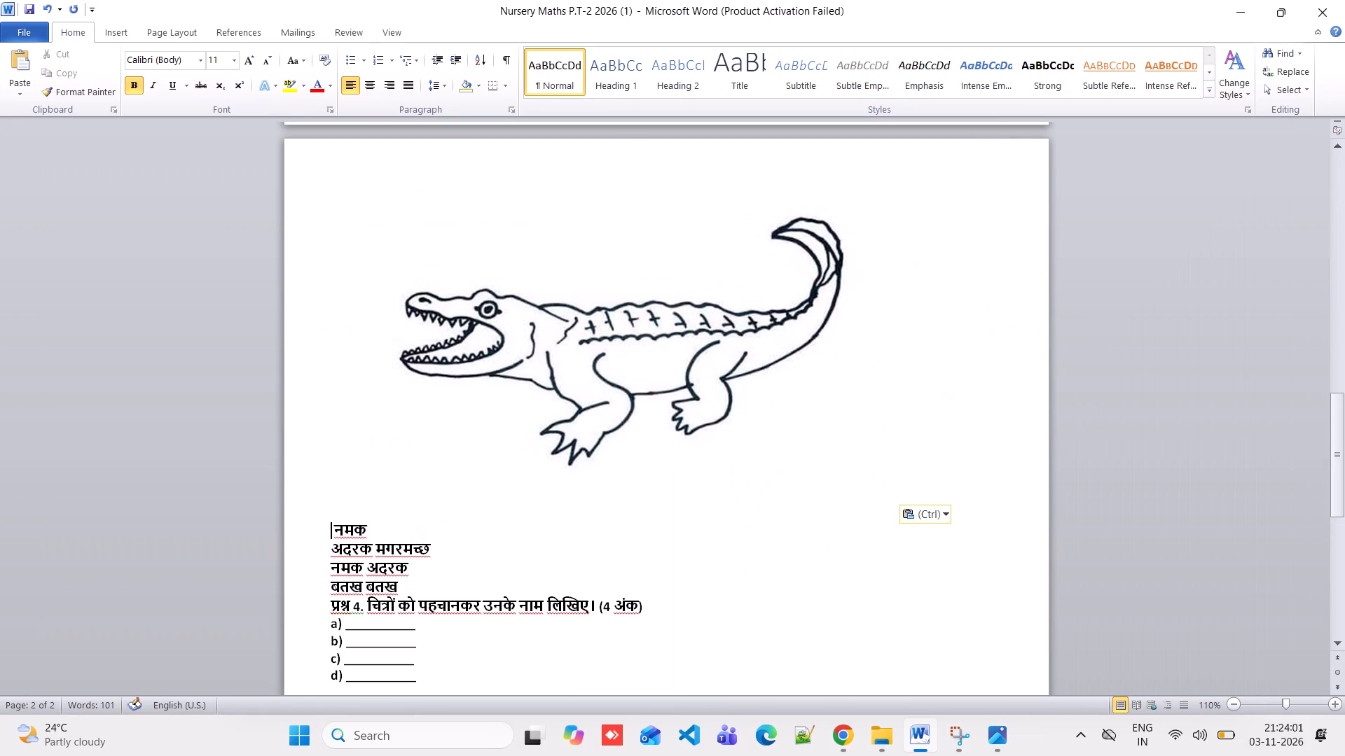
left_click(391, 297)
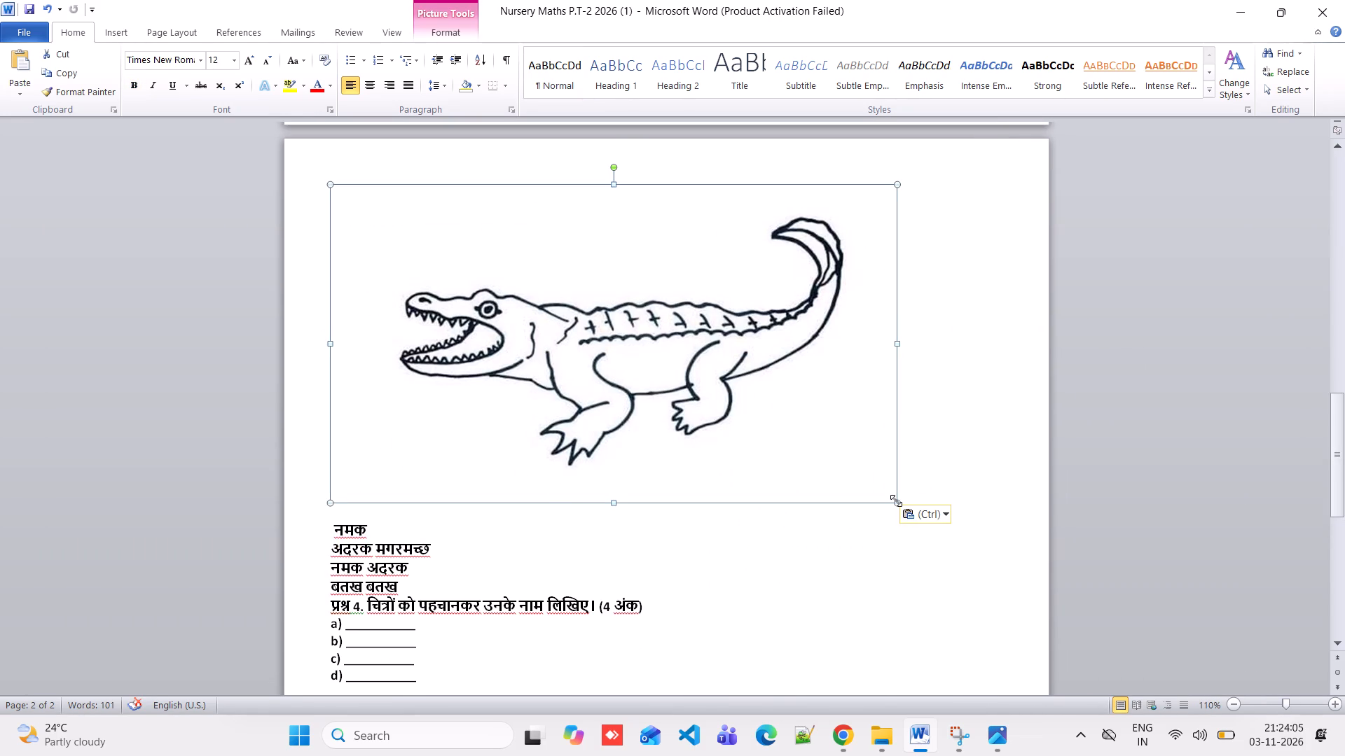
left_click_drag(896, 500, 457, 304)
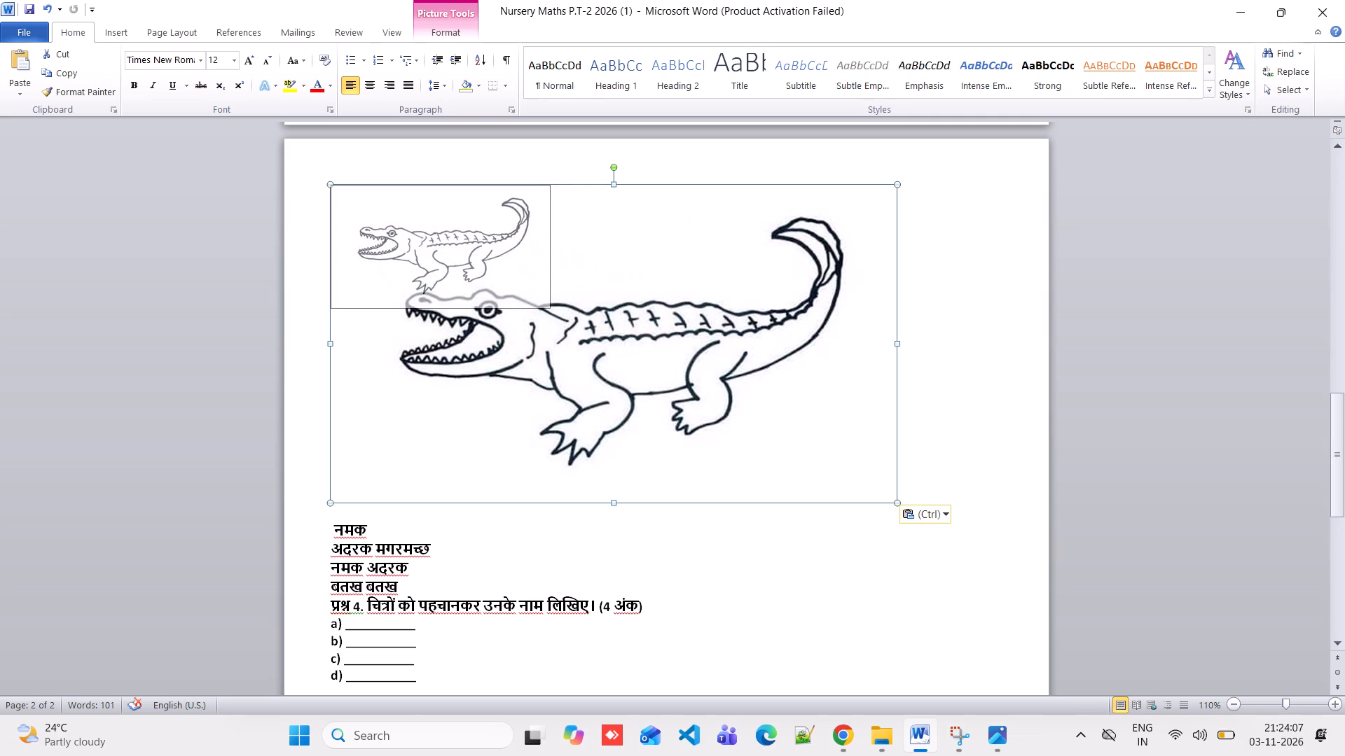
left_click_drag(457, 304, 353, 236)
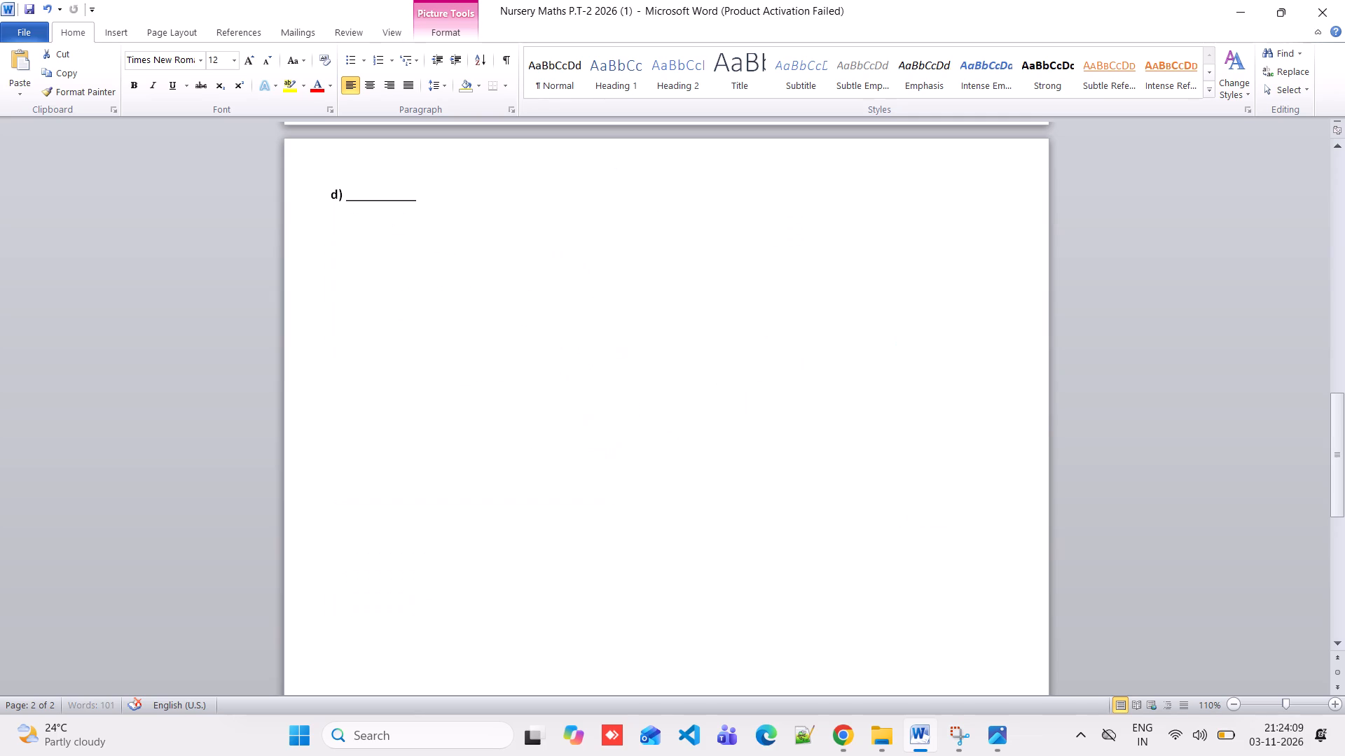
scroll(353, 236, "up", 2)
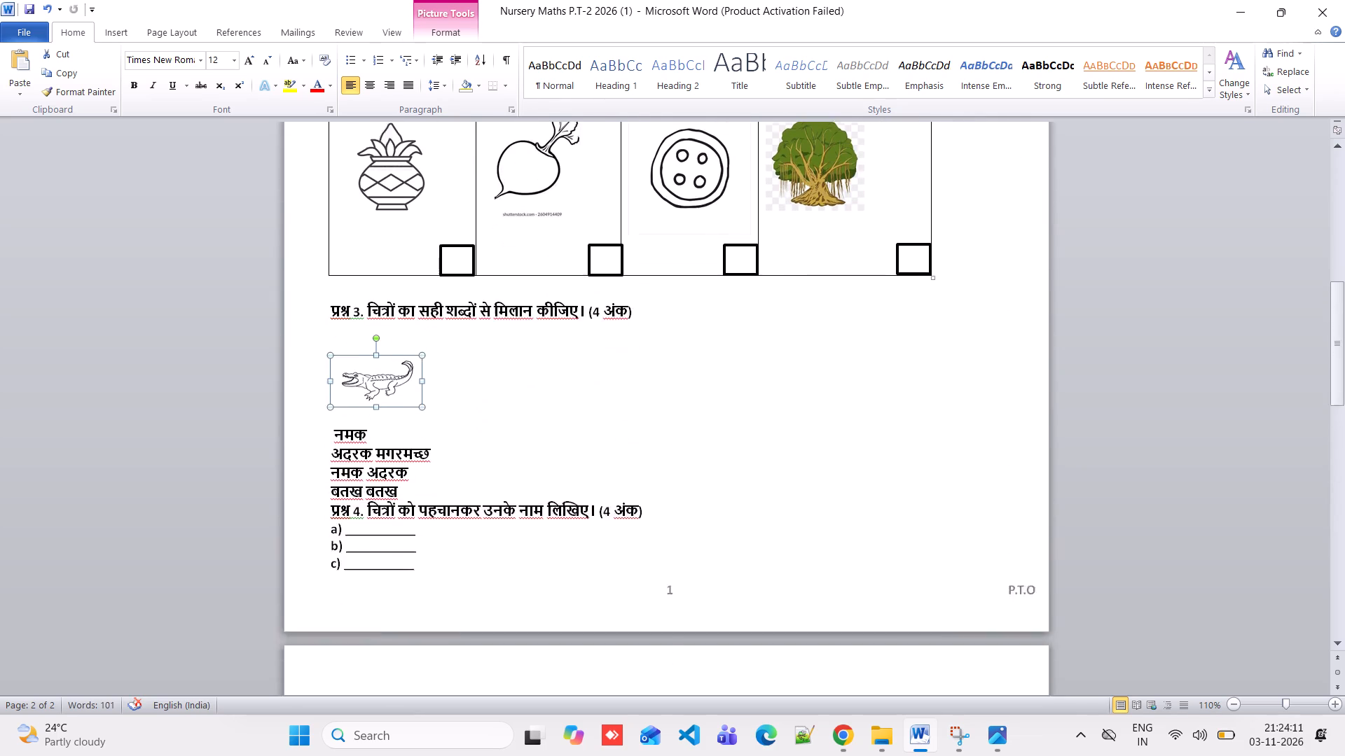
Shrink the crocodile picture under the प्रश्न 3 heading slightly, keeping its proportions.
scroll(353, 236, "up", 1)
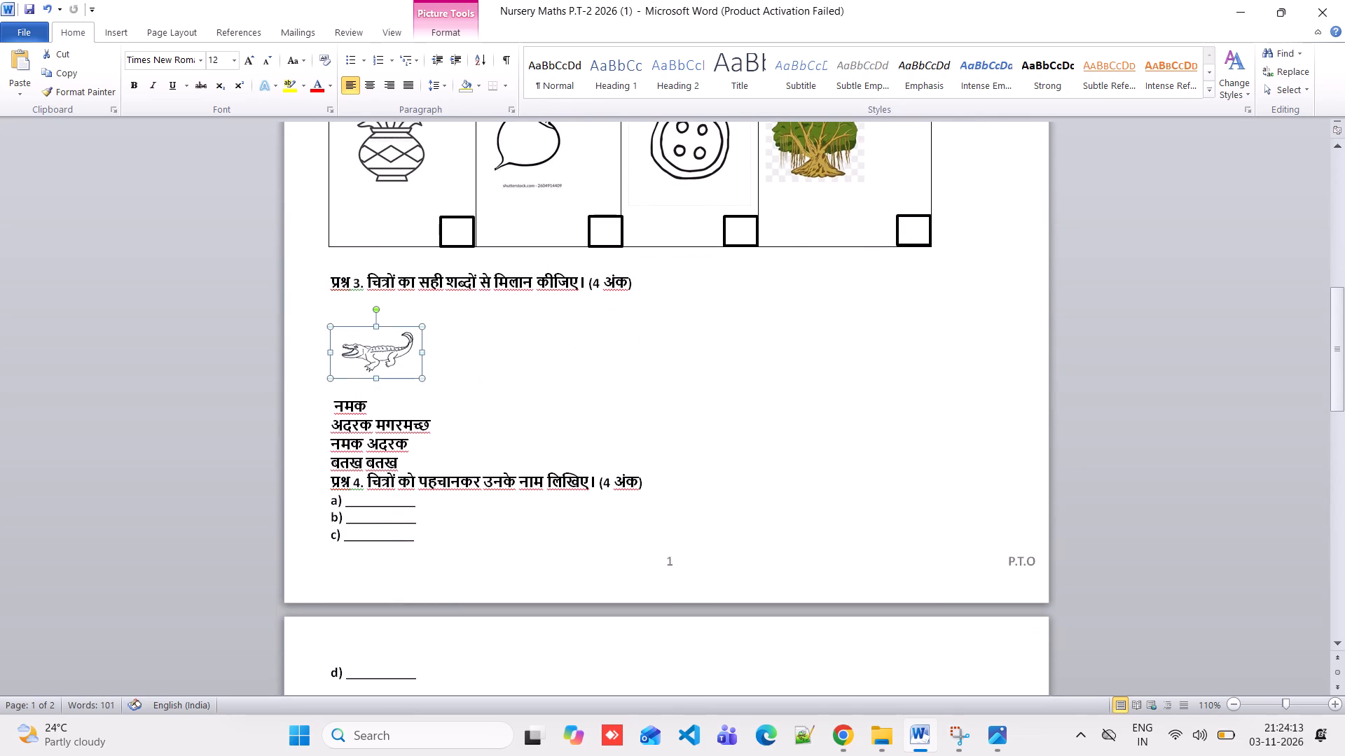
left_click_drag(420, 373, 399, 356)
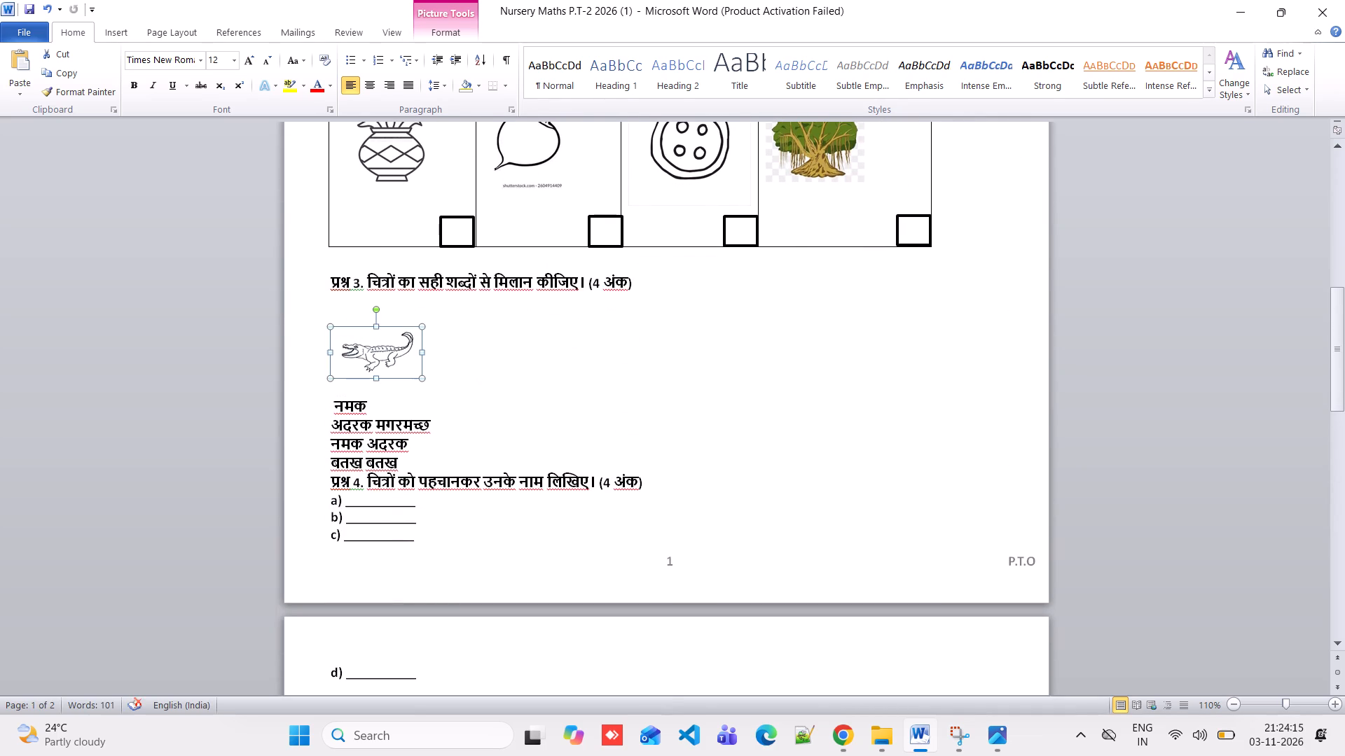
left_click(399, 356)
left_click_drag(423, 381, 401, 369)
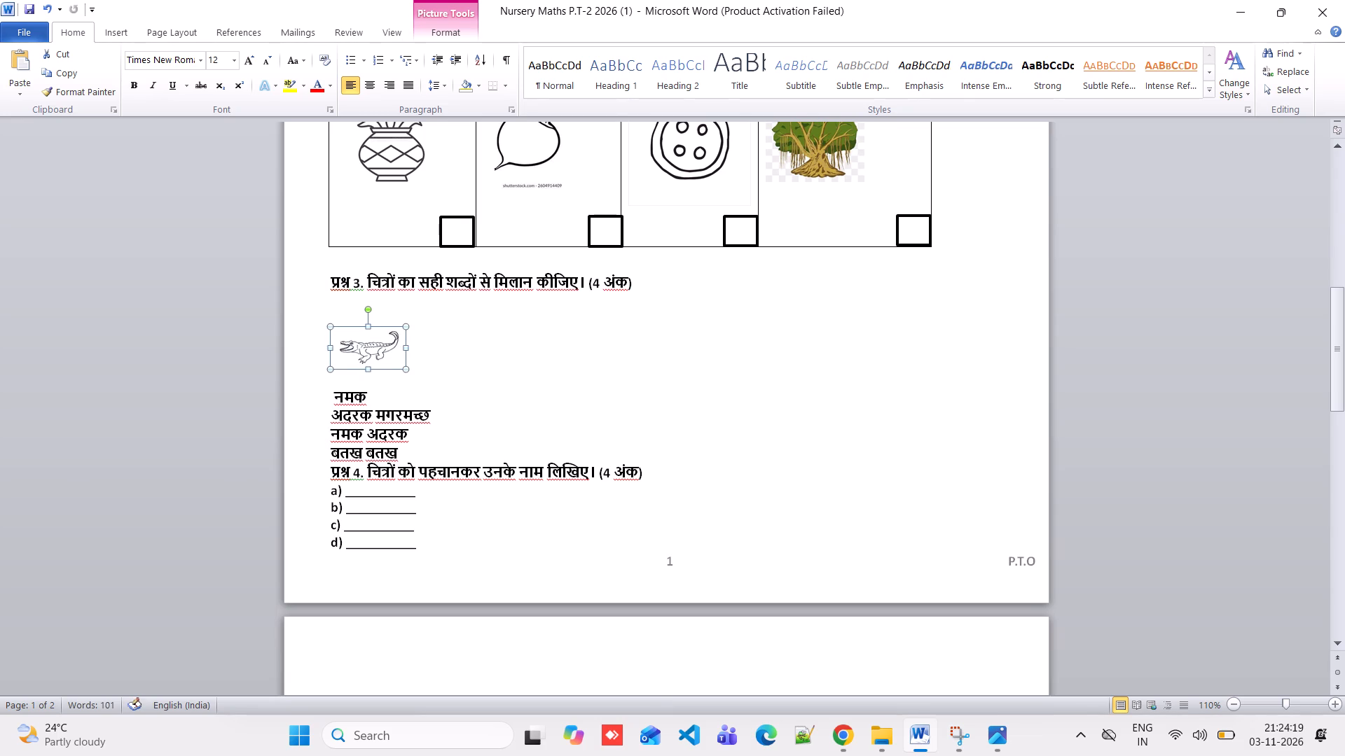
Join the नमक line onto the crocodile picture's line so the word sits directly beside the picture.
left_click(328, 395)
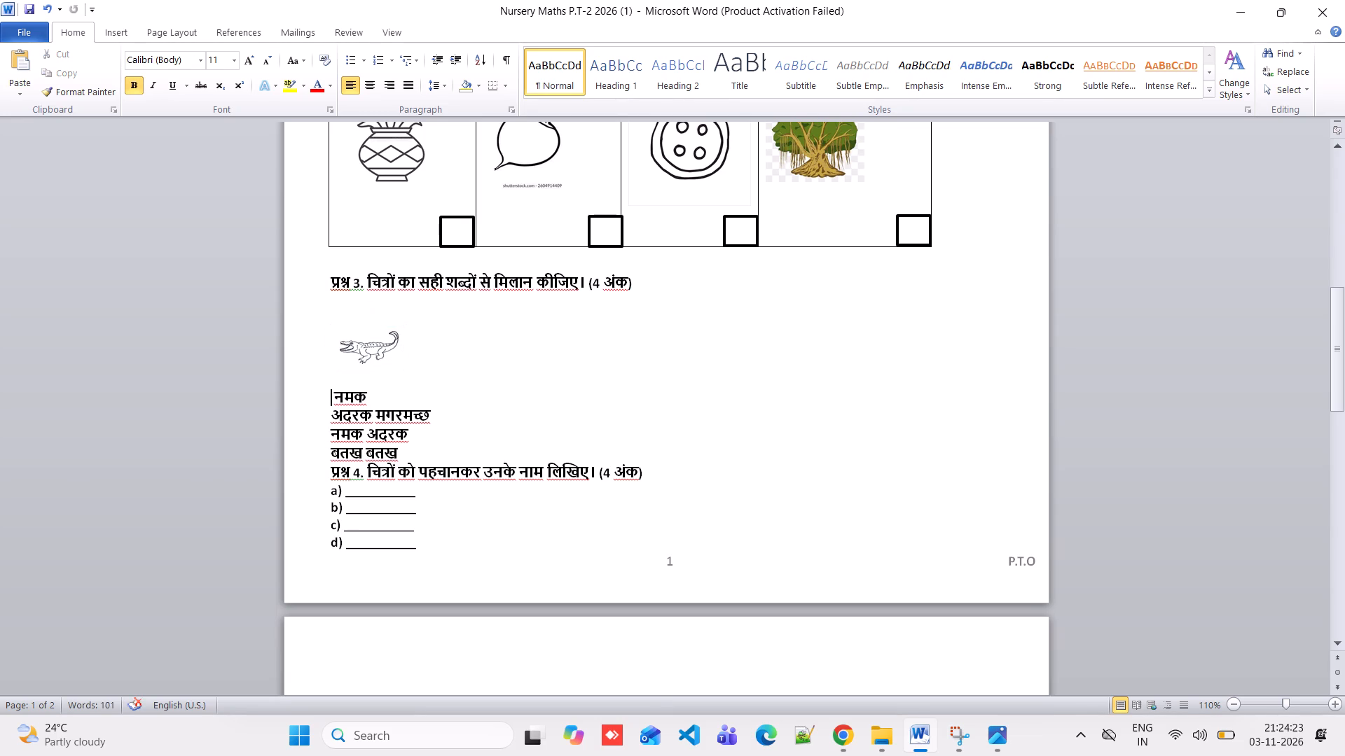
key("BackSpace")
key("BackSpace")
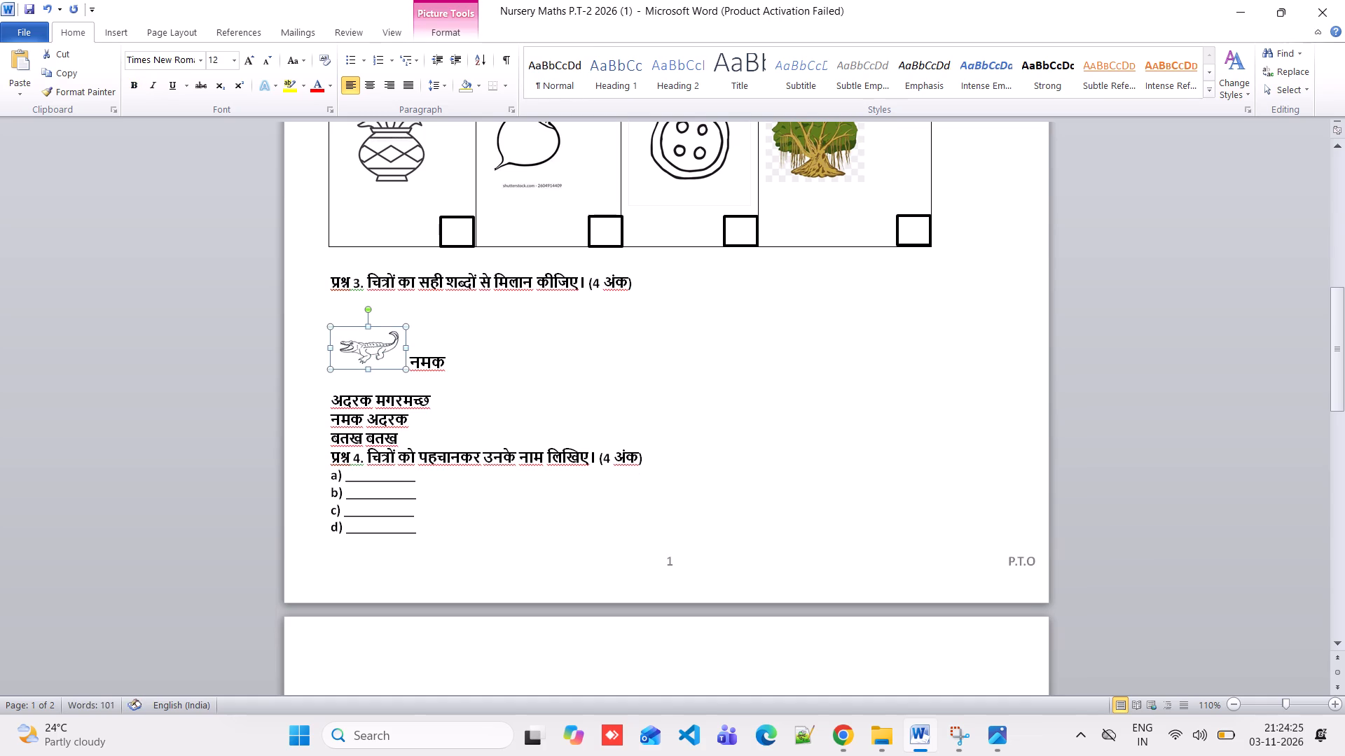
Insert a wide run of spaces between the crocodile picture and नमक to set the word apart as a second column.
left_click(410, 357)
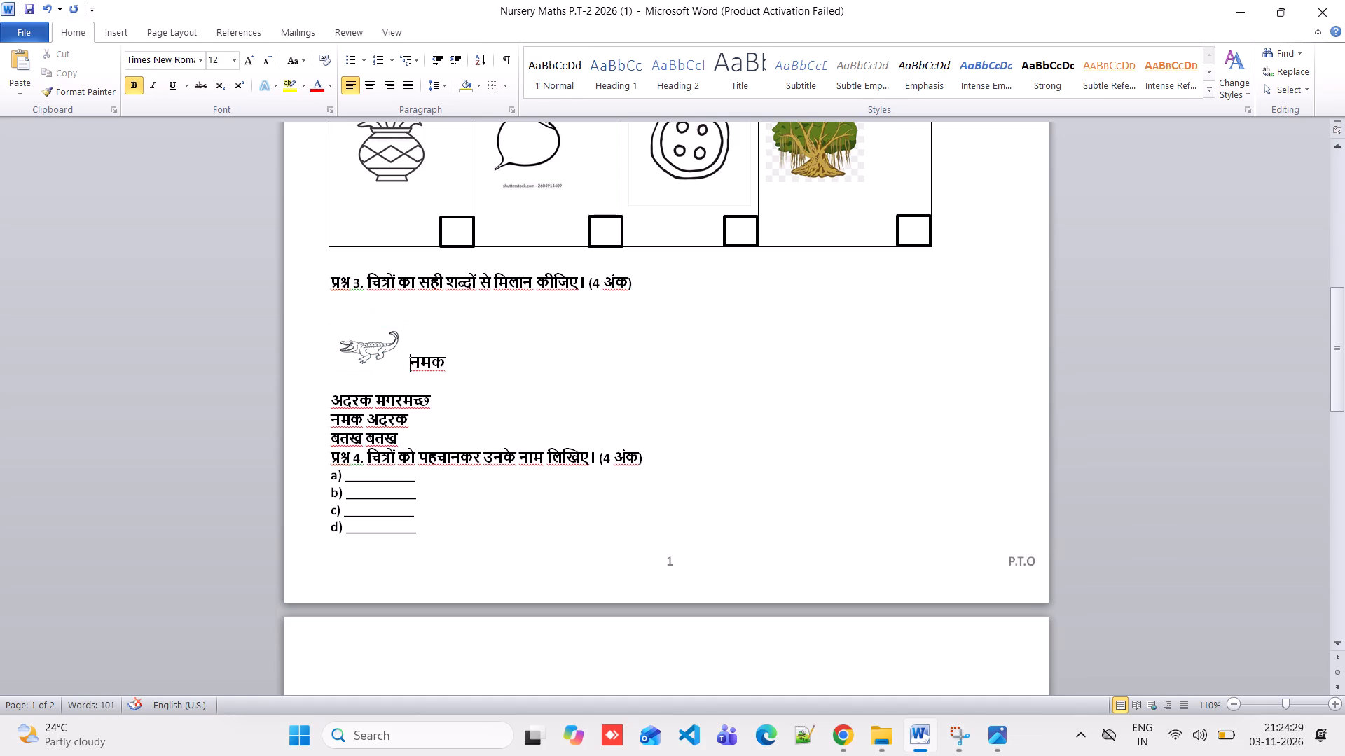
key("space")
key("space")
key("space")
key("space")
key("space")
key("space")
key("space")
key("space")
key("space")
key("space")
key("space")
key("space")
key("space")
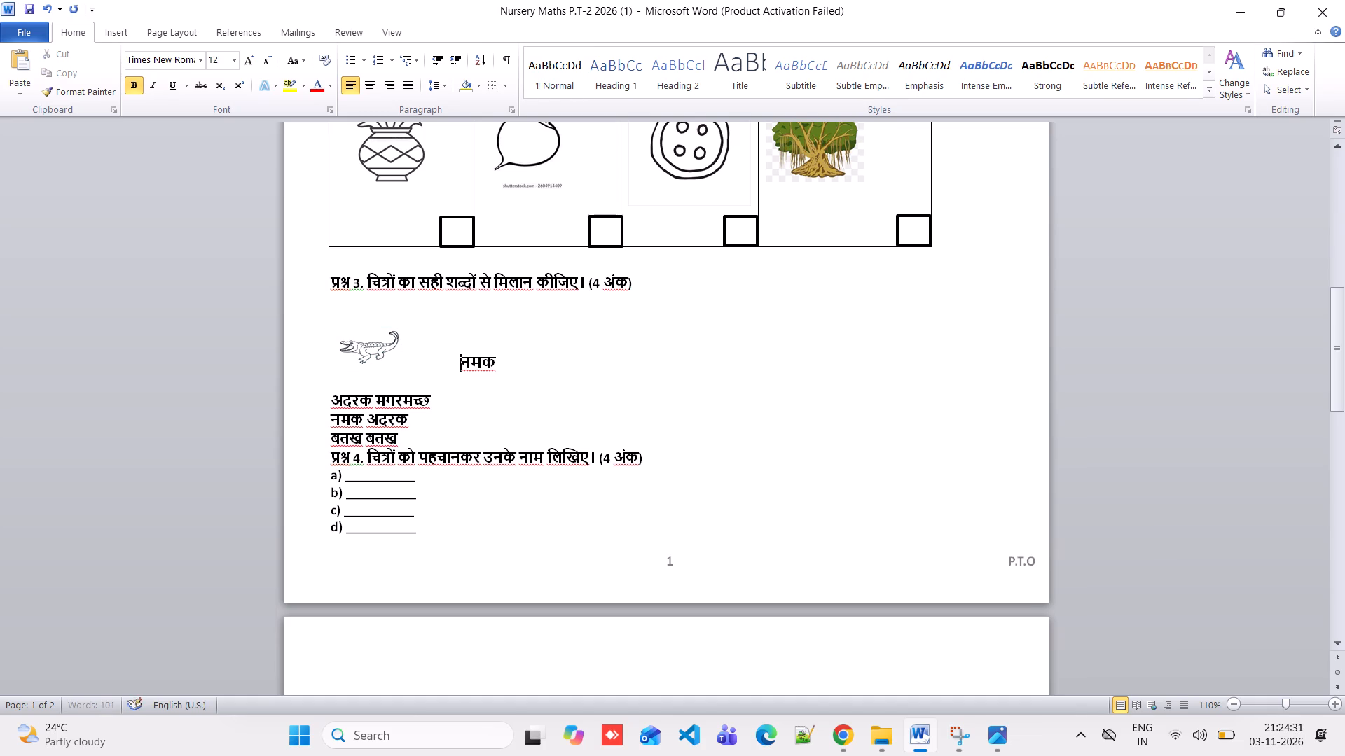
key("space")
key("space")
key("space")
key("space")
key("space")
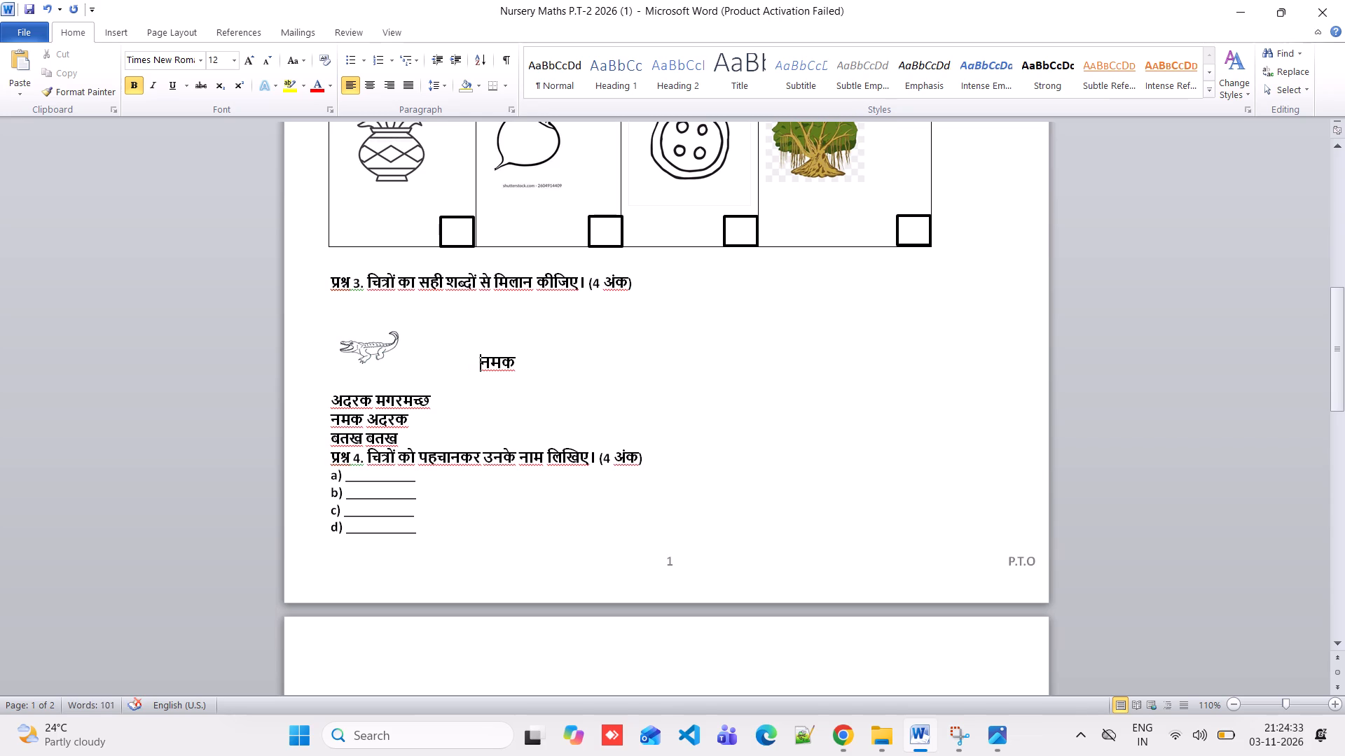
key("space")
key("space")
key("space")
key("space")
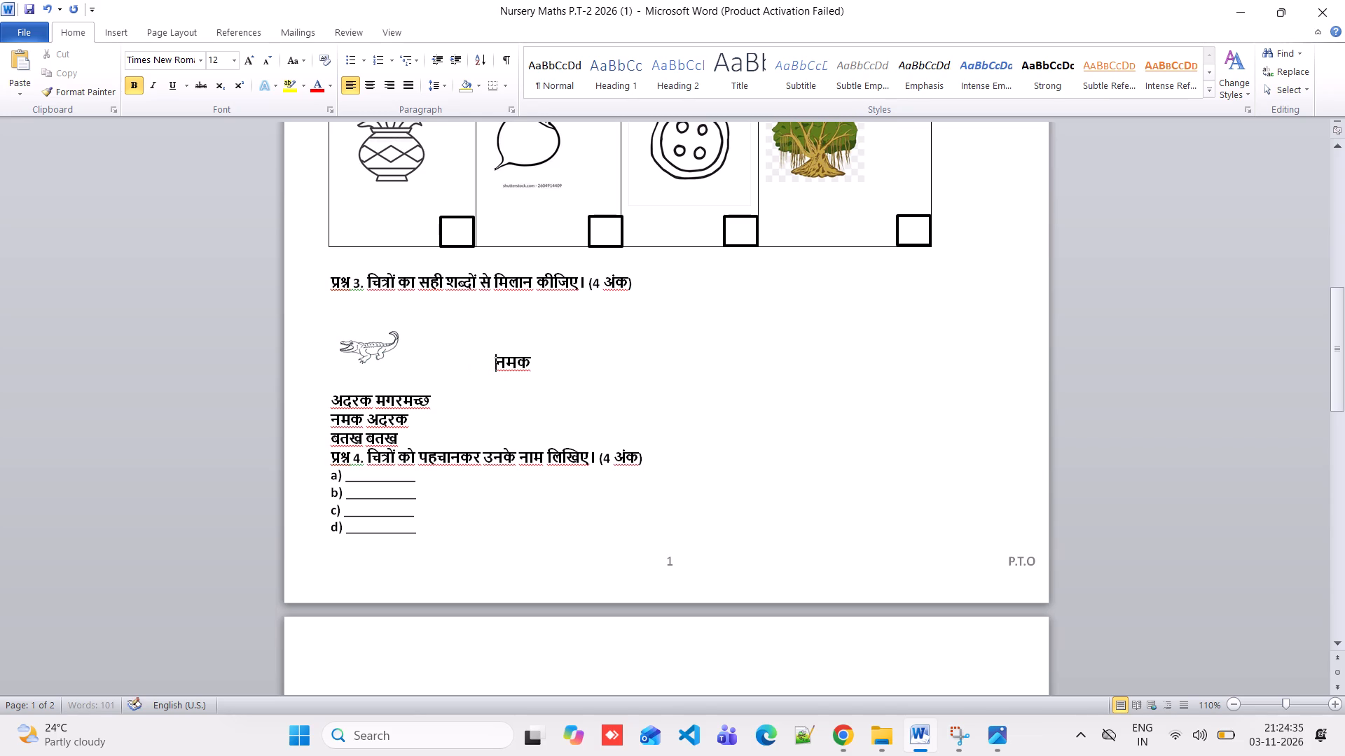
key("space")
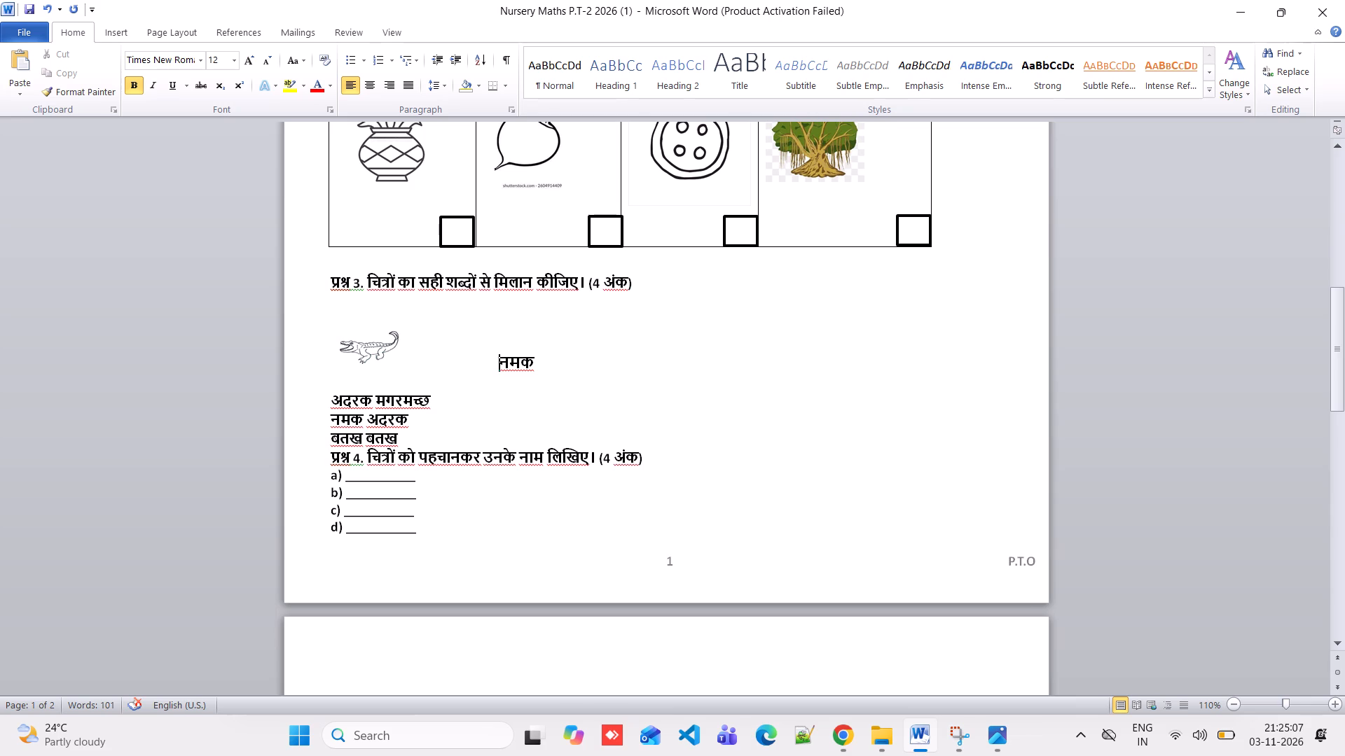
left_click(332, 344)
left_click(320, 344)
Delete अदरक from the अदरक मगरमच्छ line and join the remaining मगरमच्छ onto the end of the नमक line.
left_click(375, 400)
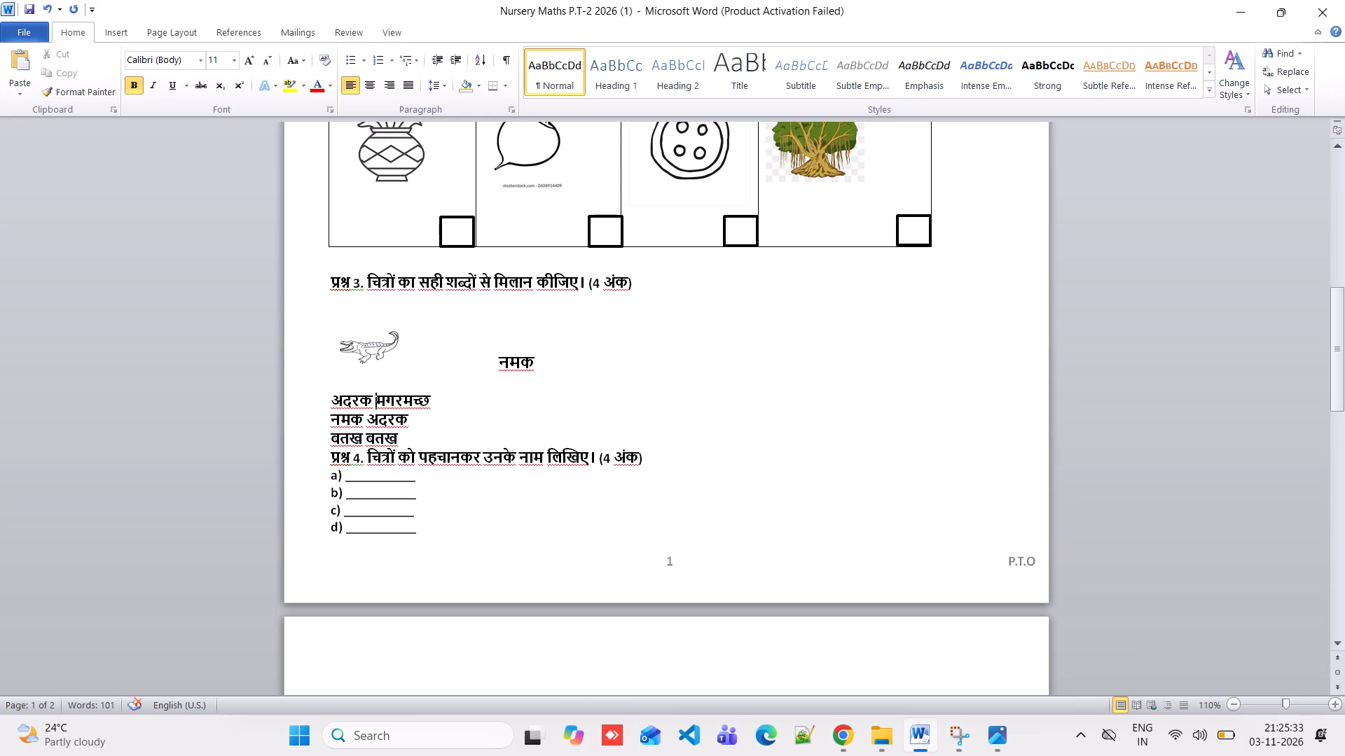
key("BackSpace")
key("BackSpace")
key("BackSpace")
key("BackSpace")
key("BackSpace")
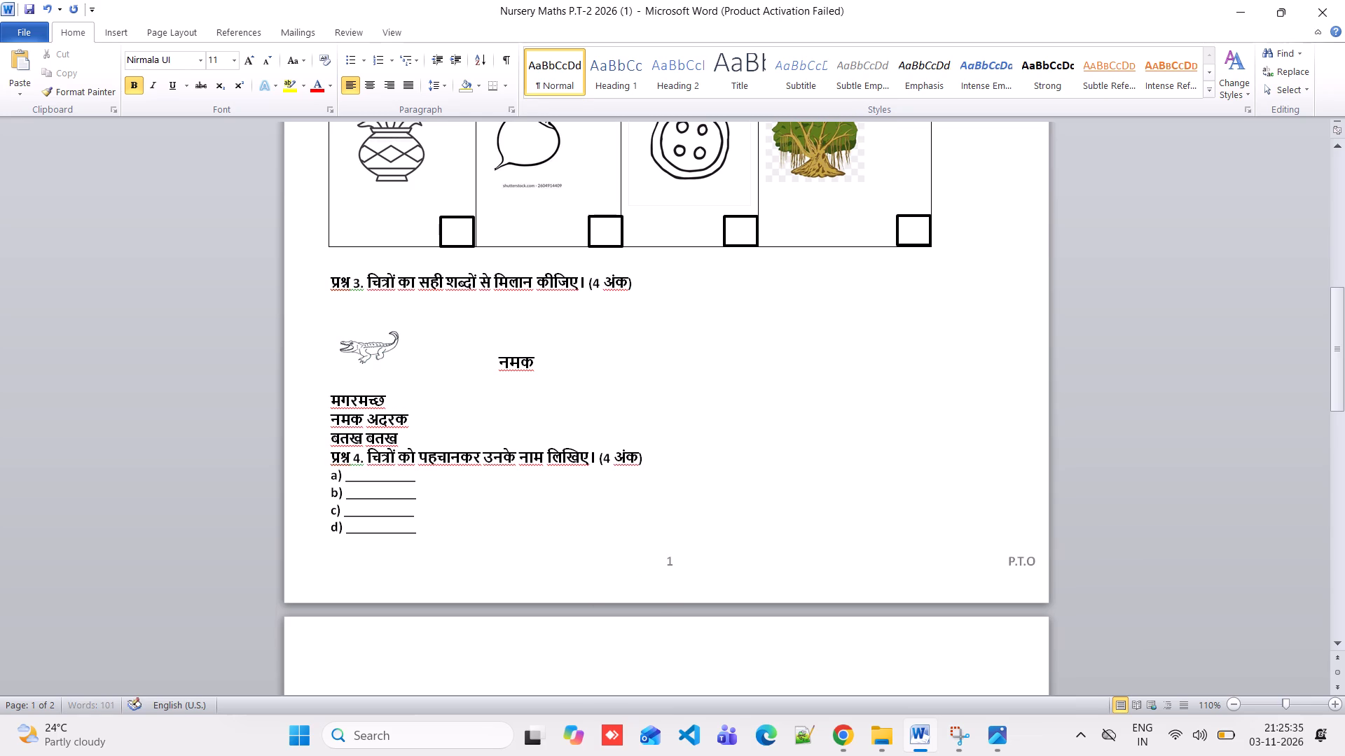
key("BackSpace")
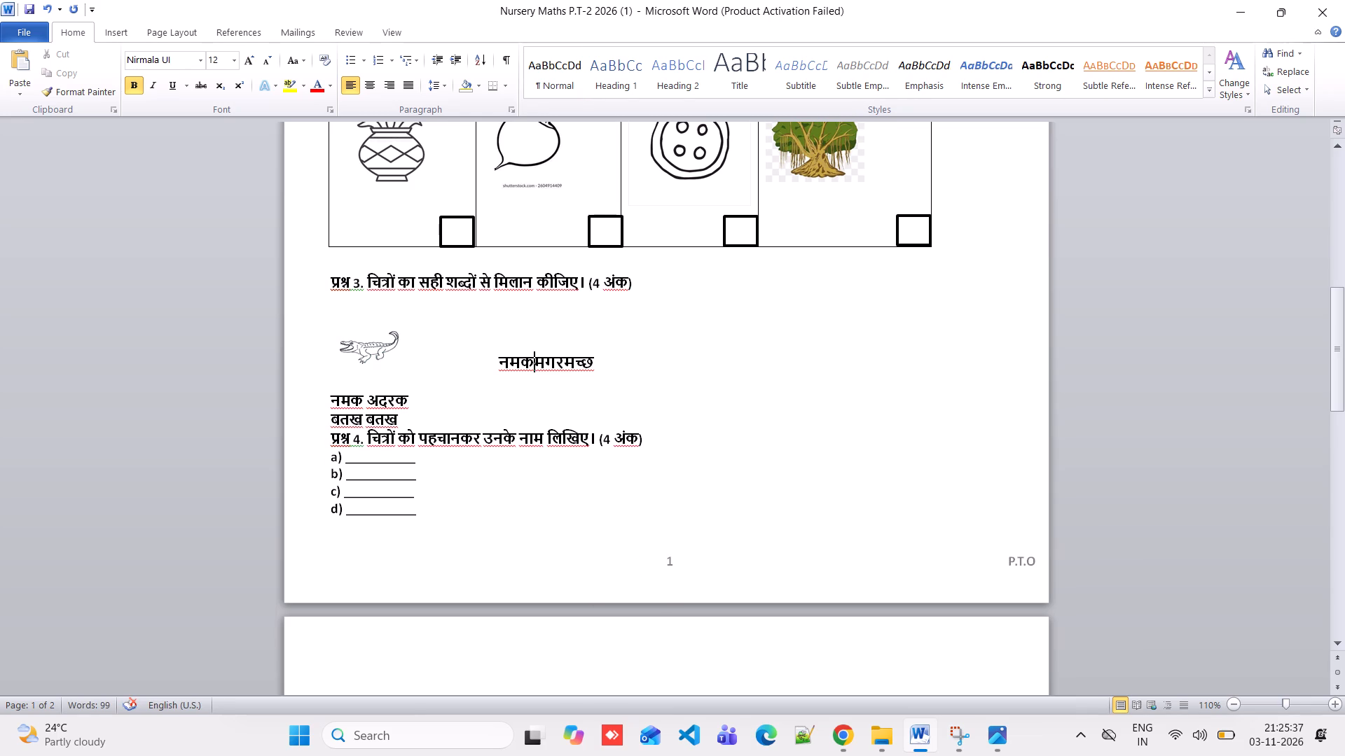
Insert a long run of spaces between नमक and मगरमच्छ to push मगरमच्छ onto the line below the crocodile picture.
key("space")
key("space")
key("space")
key("space")
key("space")
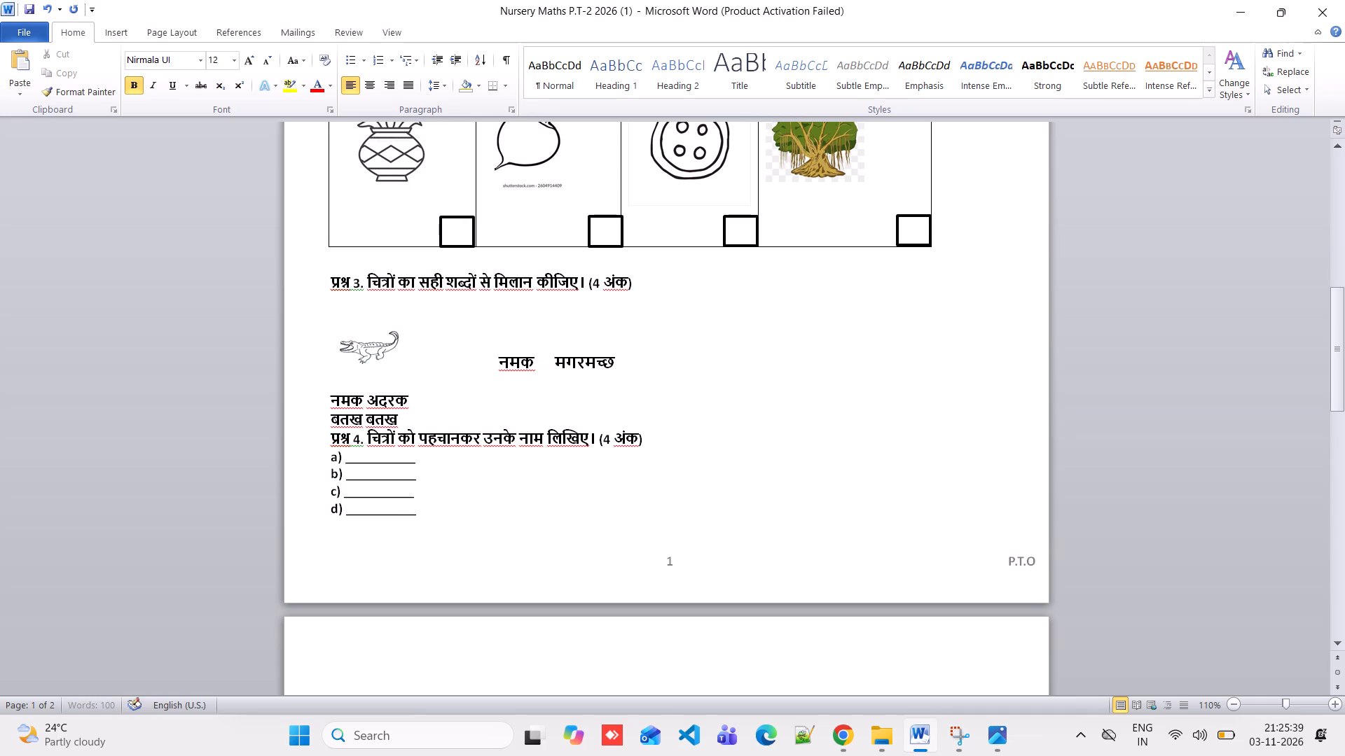
key("space")
key("space")
key("space")
key("space")
key("space")
key("space")
key("space")
key("space")
key("space")
key("space")
key("space")
key("space")
key("space")
key("space")
key("space")
key("space")
key("space")
key("space")
key("space")
key("space")
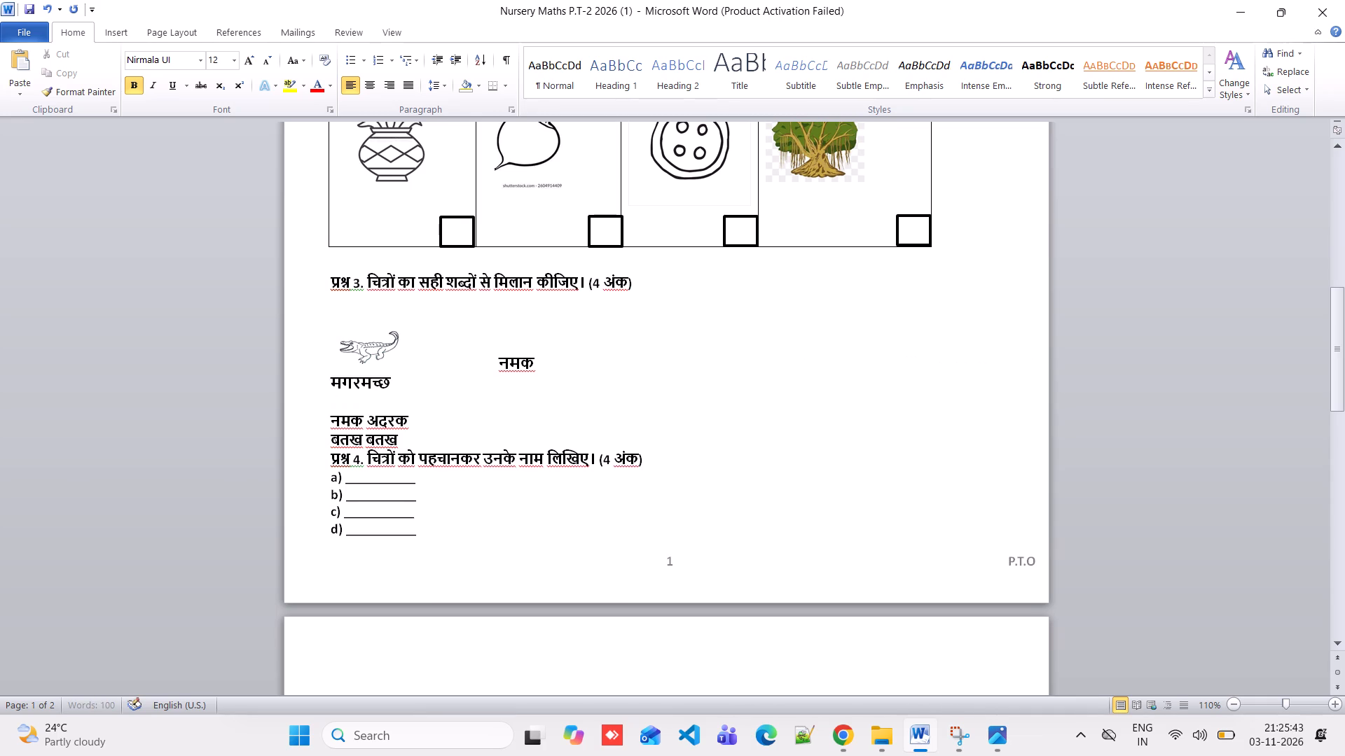
Insert eight more spaces directly before मगरमच्छ on the line below the crocodile picture to shift the word further across.
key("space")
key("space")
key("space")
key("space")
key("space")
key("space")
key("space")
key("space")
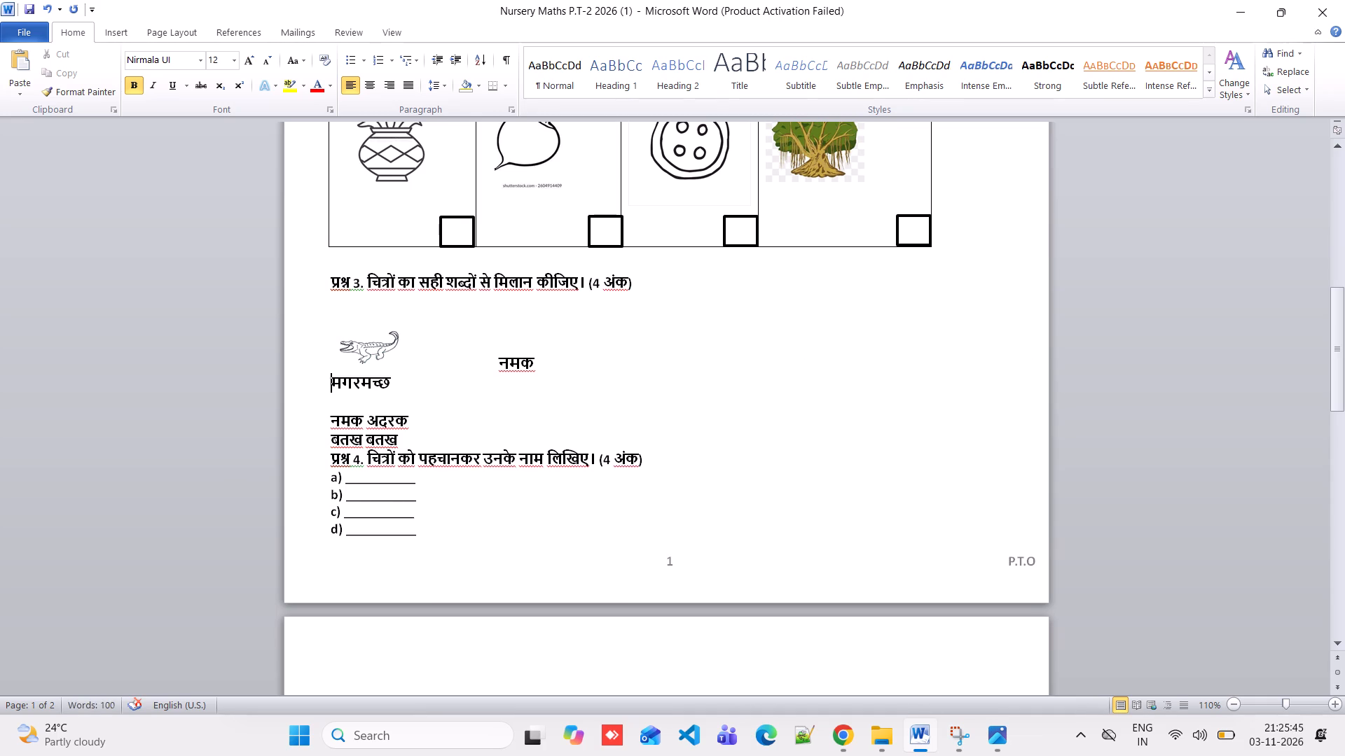
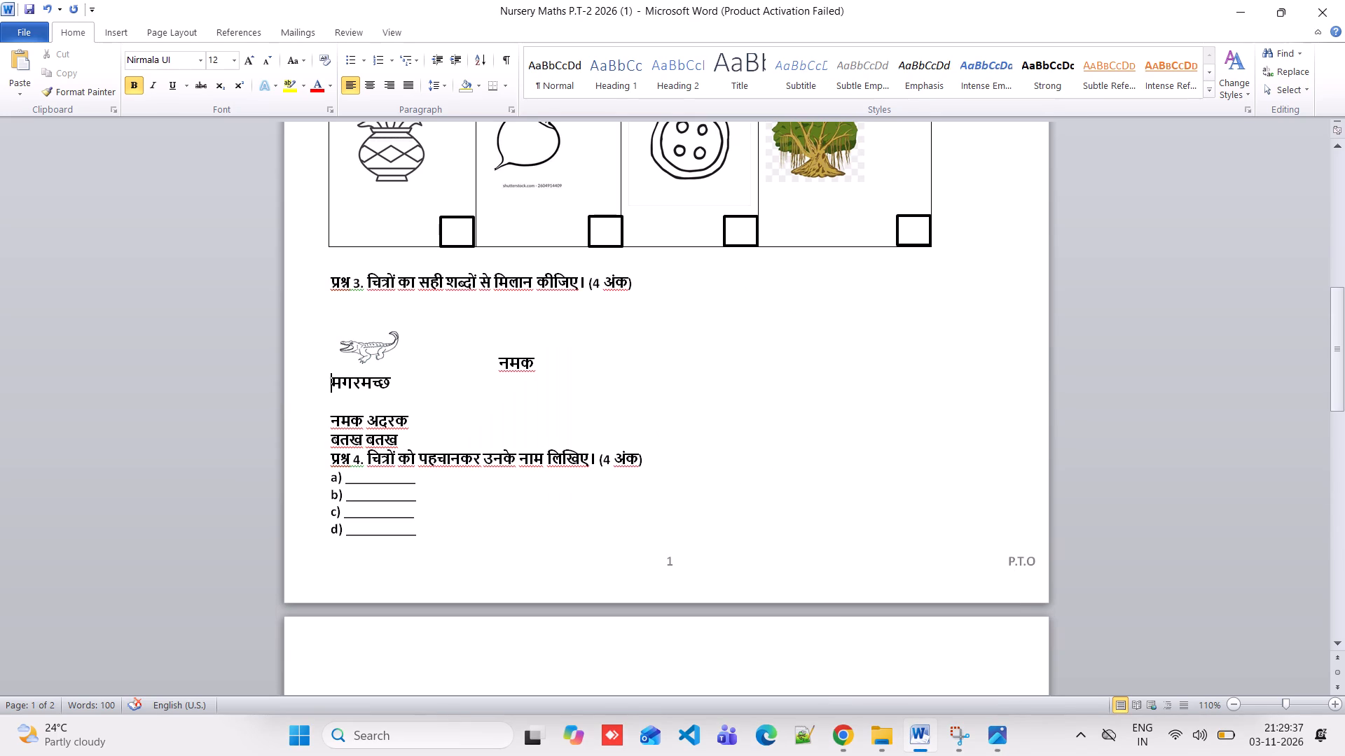
Paste the ginger picture in front of मगरमच्छ, below the crocodile picture, and scale it down from its corner.
left_click(327, 376)
key("ctrl+v")
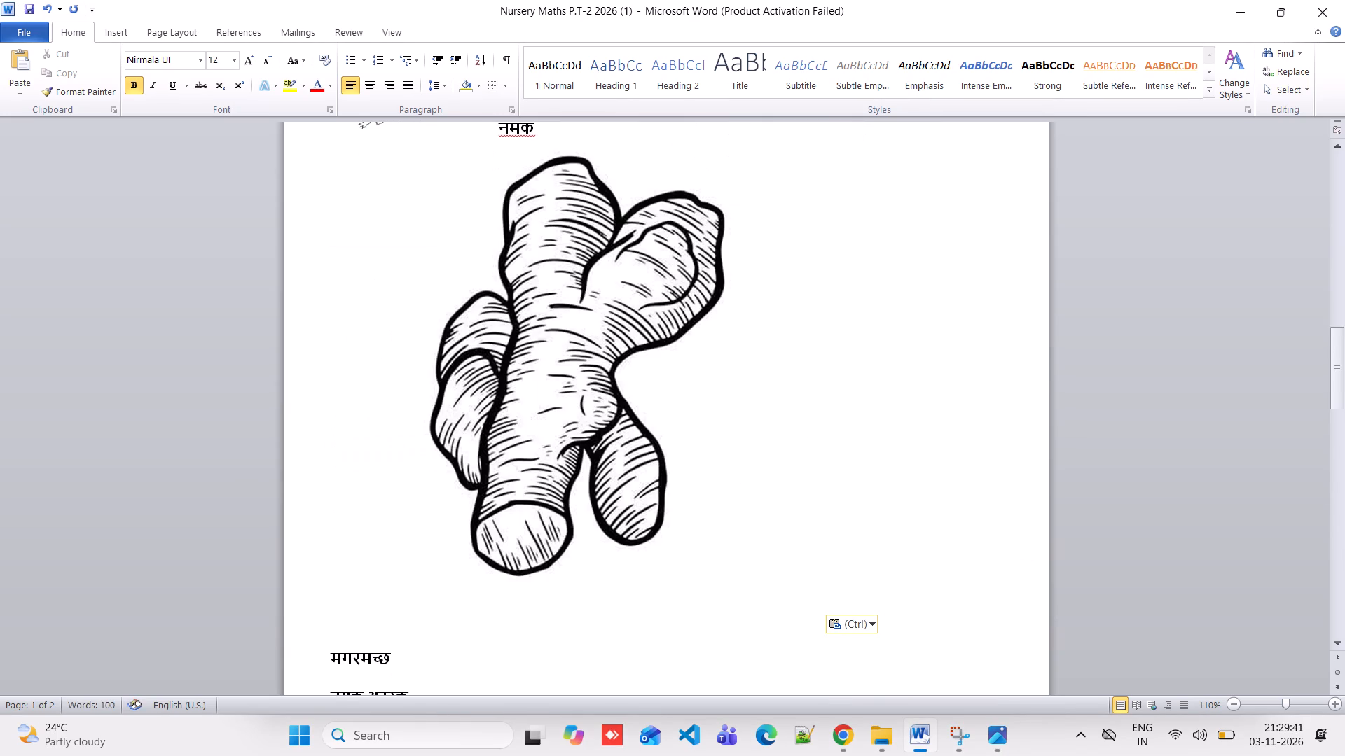
left_click(443, 370)
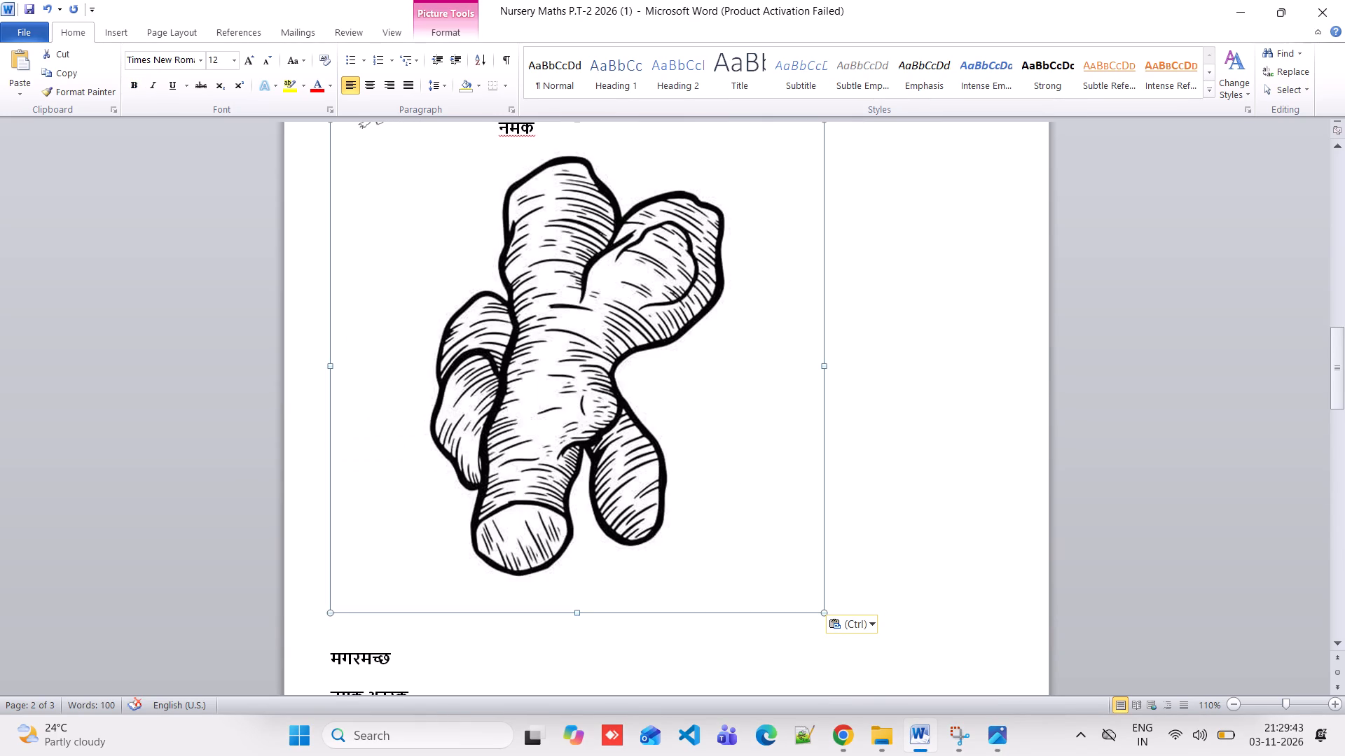
left_click_drag(824, 611, 761, 566)
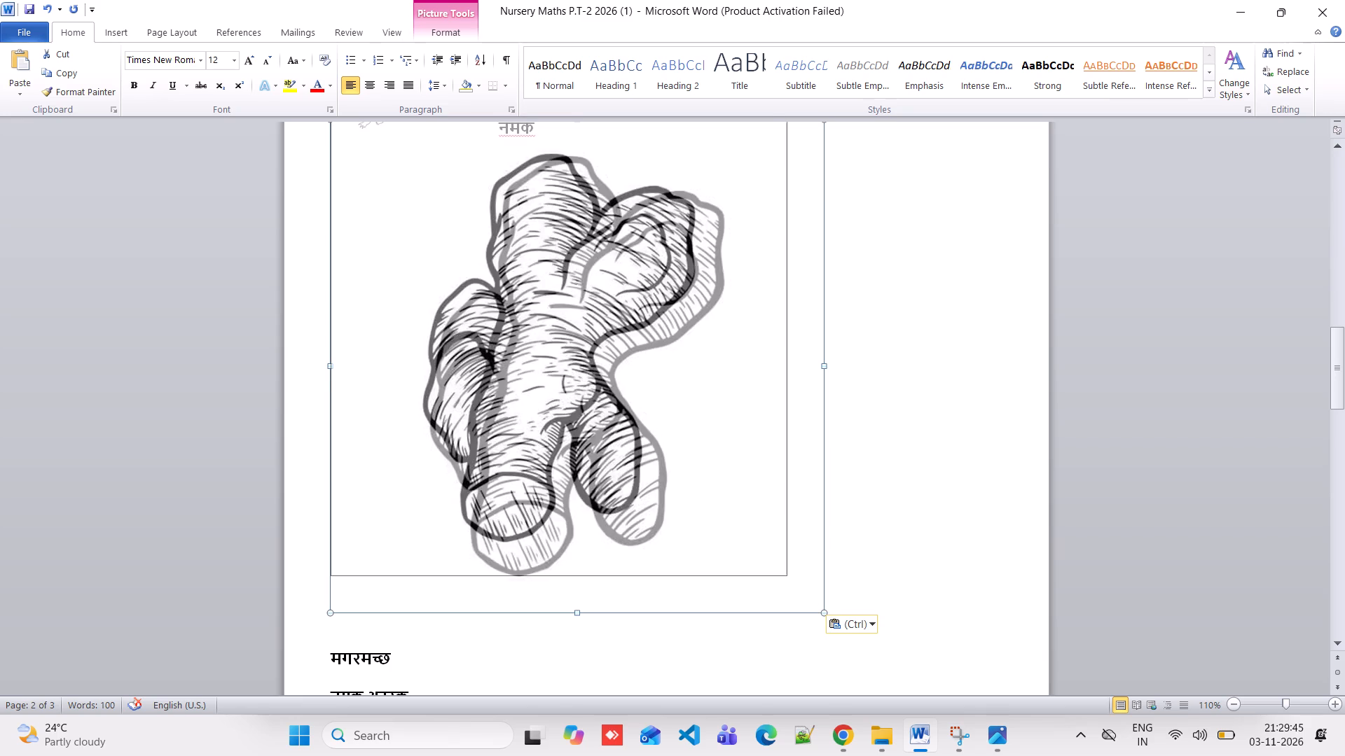
Shrink the pasted ginger picture to a small thumbnail about the size of the crocodile picture above it.
left_click_drag(761, 566, 420, 136)
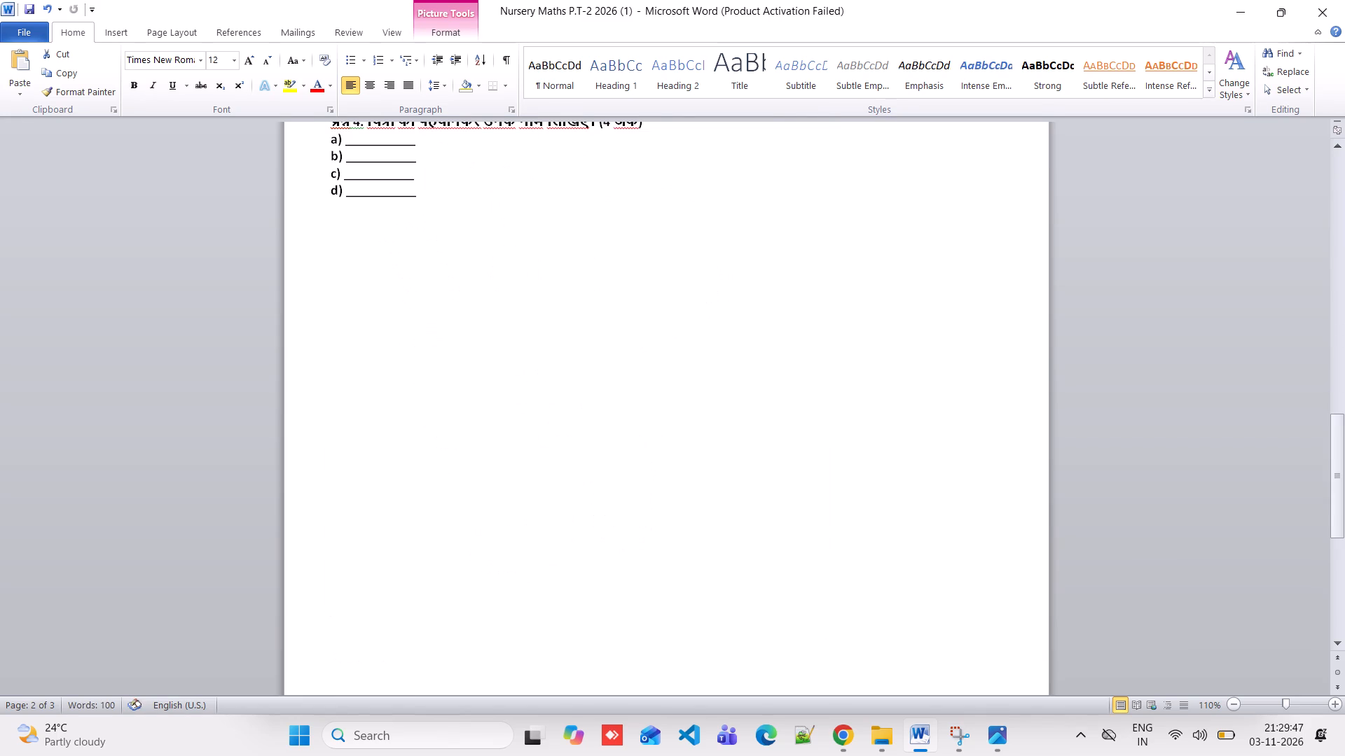
scroll(433, 246, "up", 4)
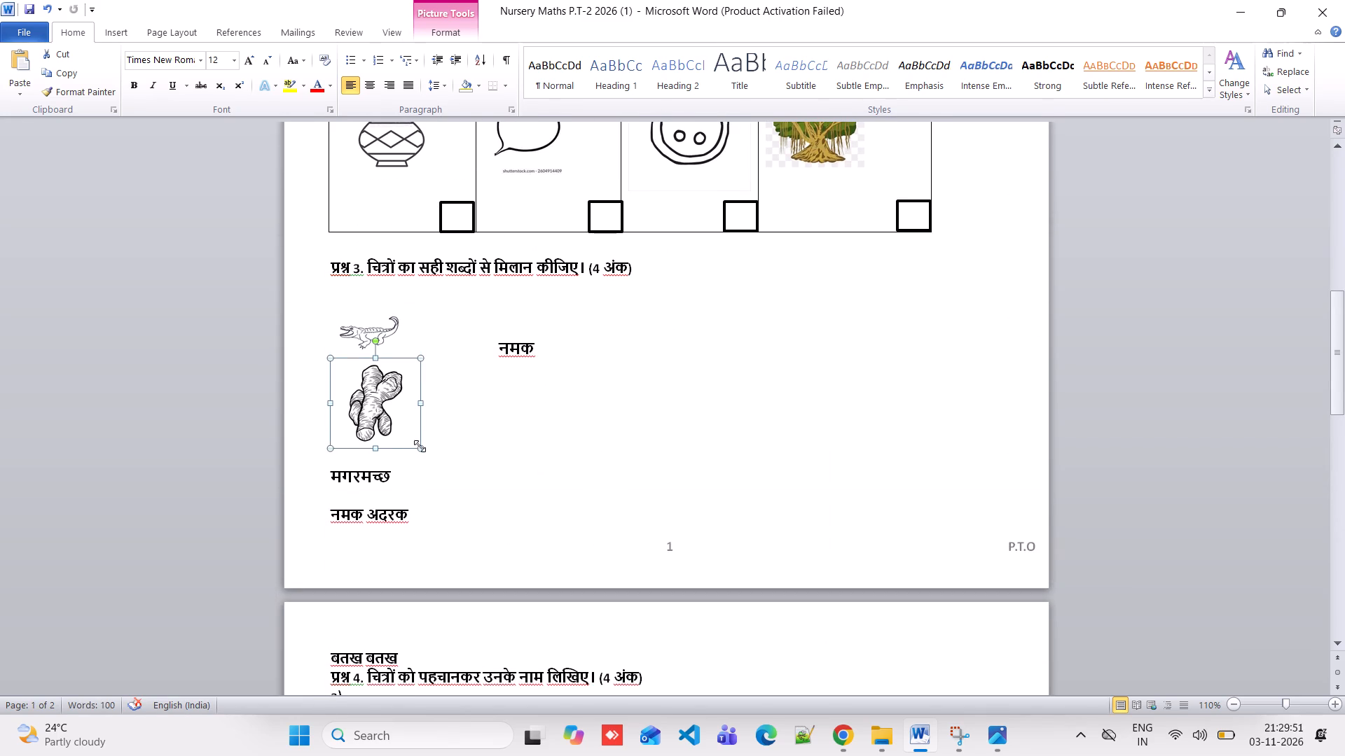
left_click_drag(420, 446, 389, 422)
left_click_drag(394, 421, 385, 413)
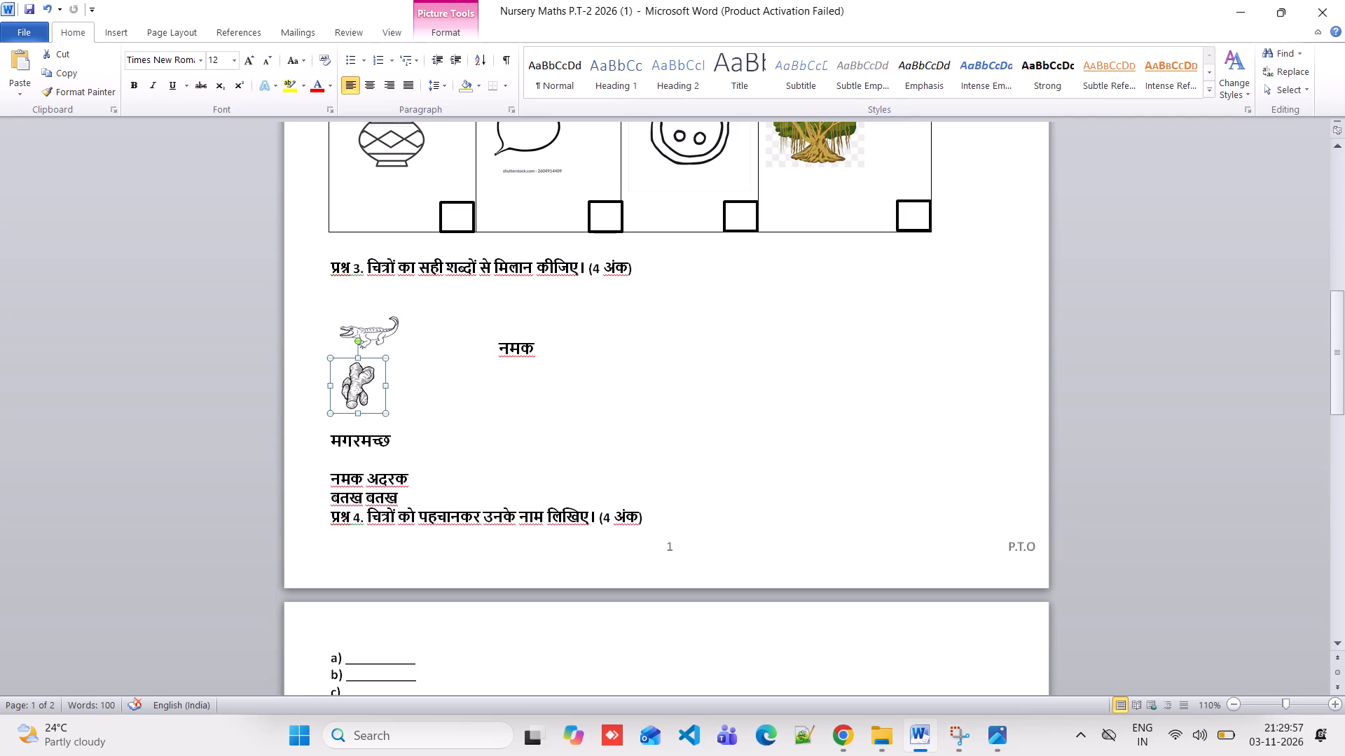
Move मगरमच्छ up beside the ginger picture and space it across to line up roughly under नमक.
left_click(327, 440)
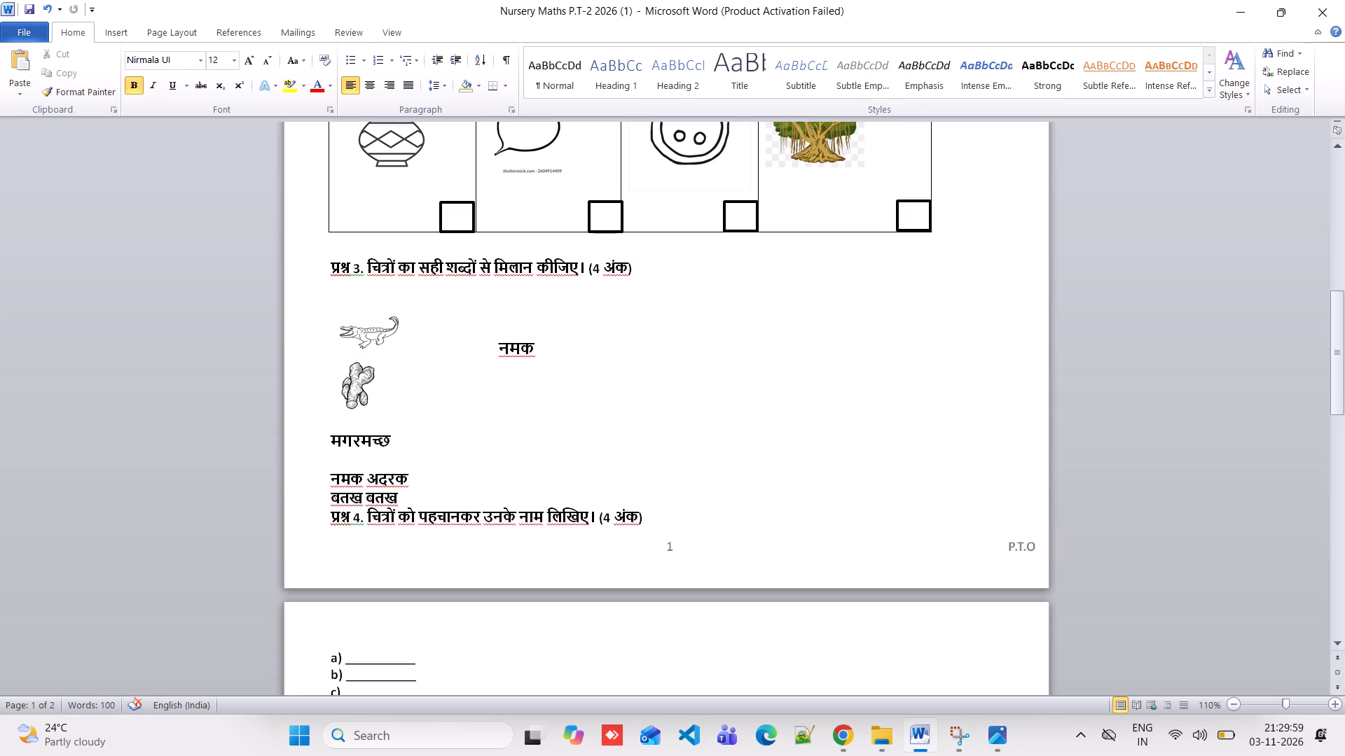
key("space")
key("BackSpace")
key("BackSpace")
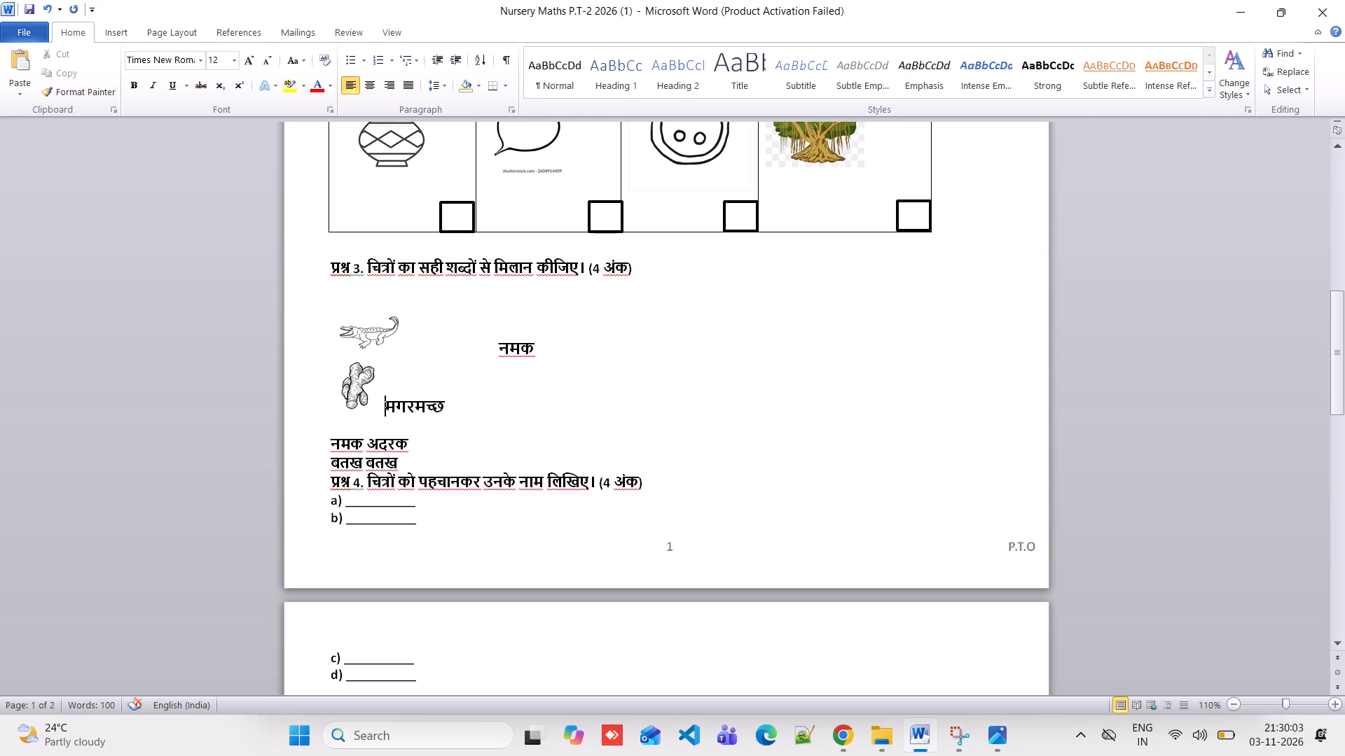
key("space")
key("space")
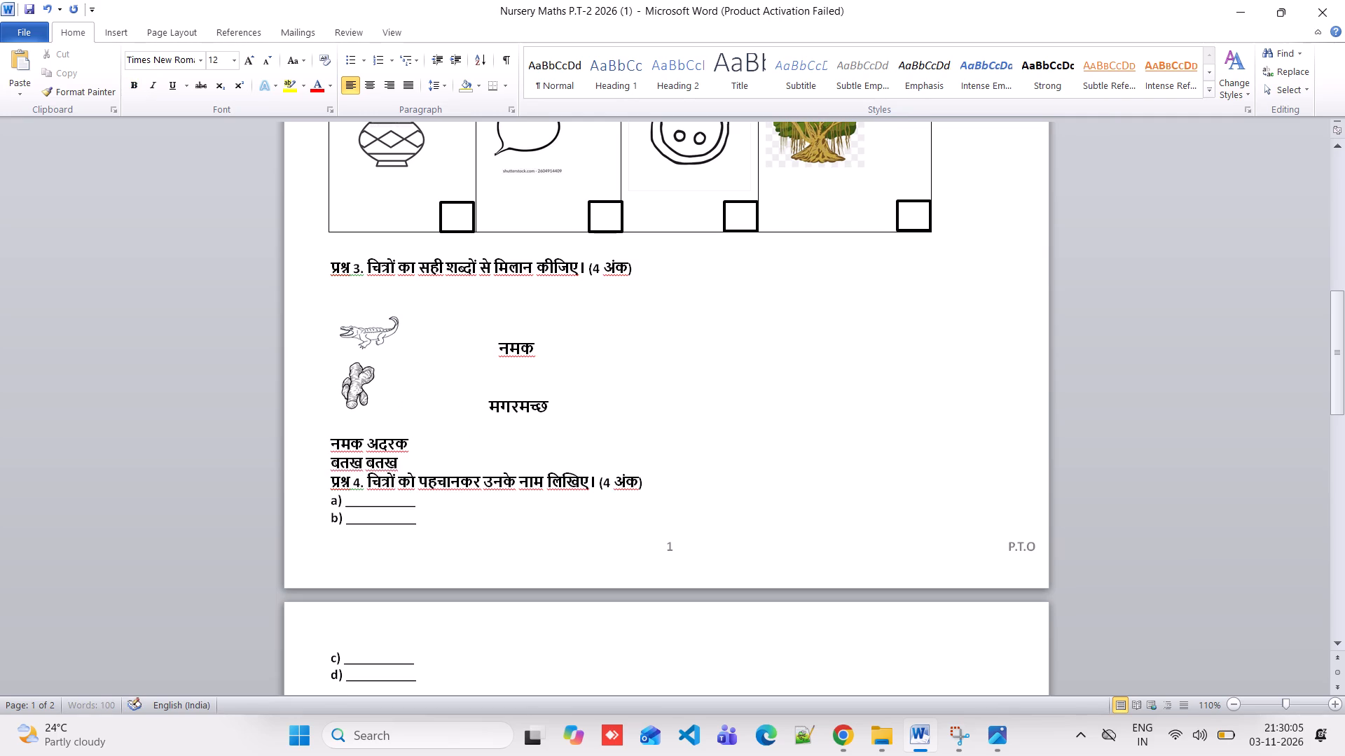
key("space")
key("space")
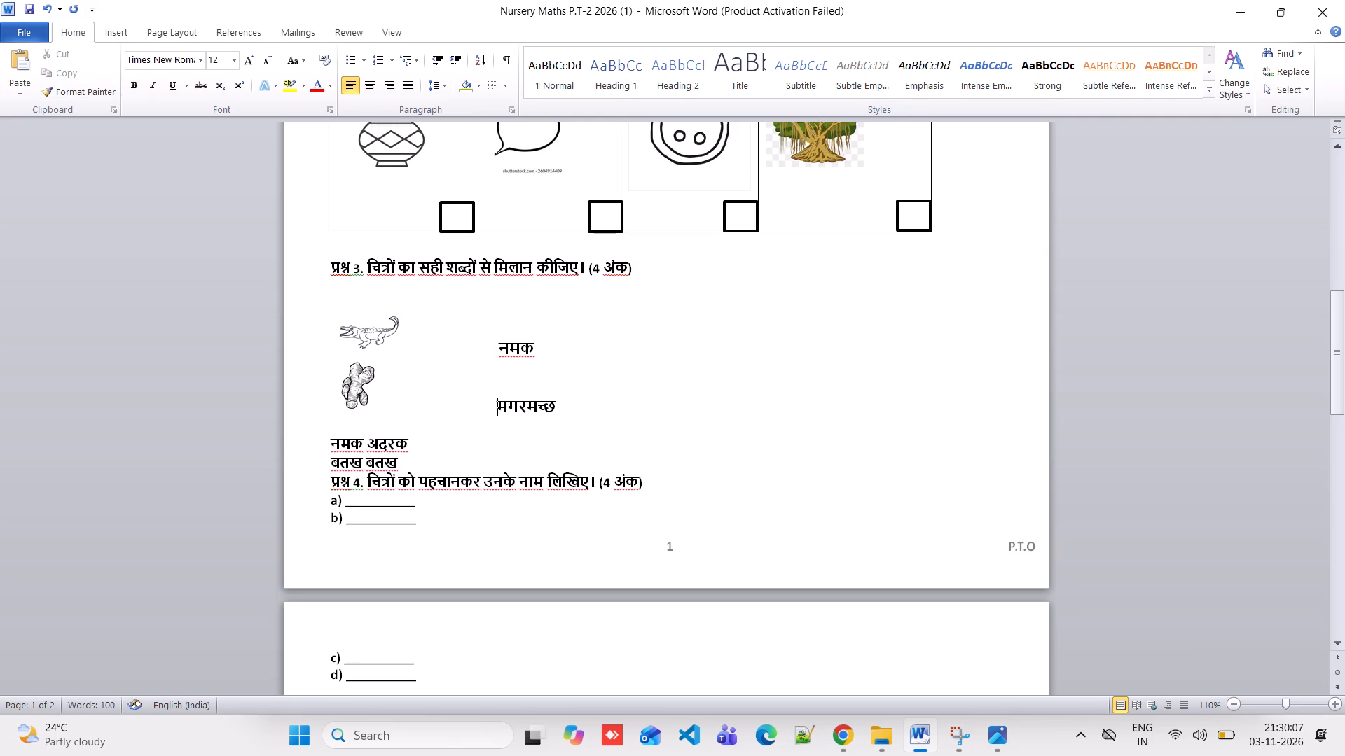
key("BackSpace")
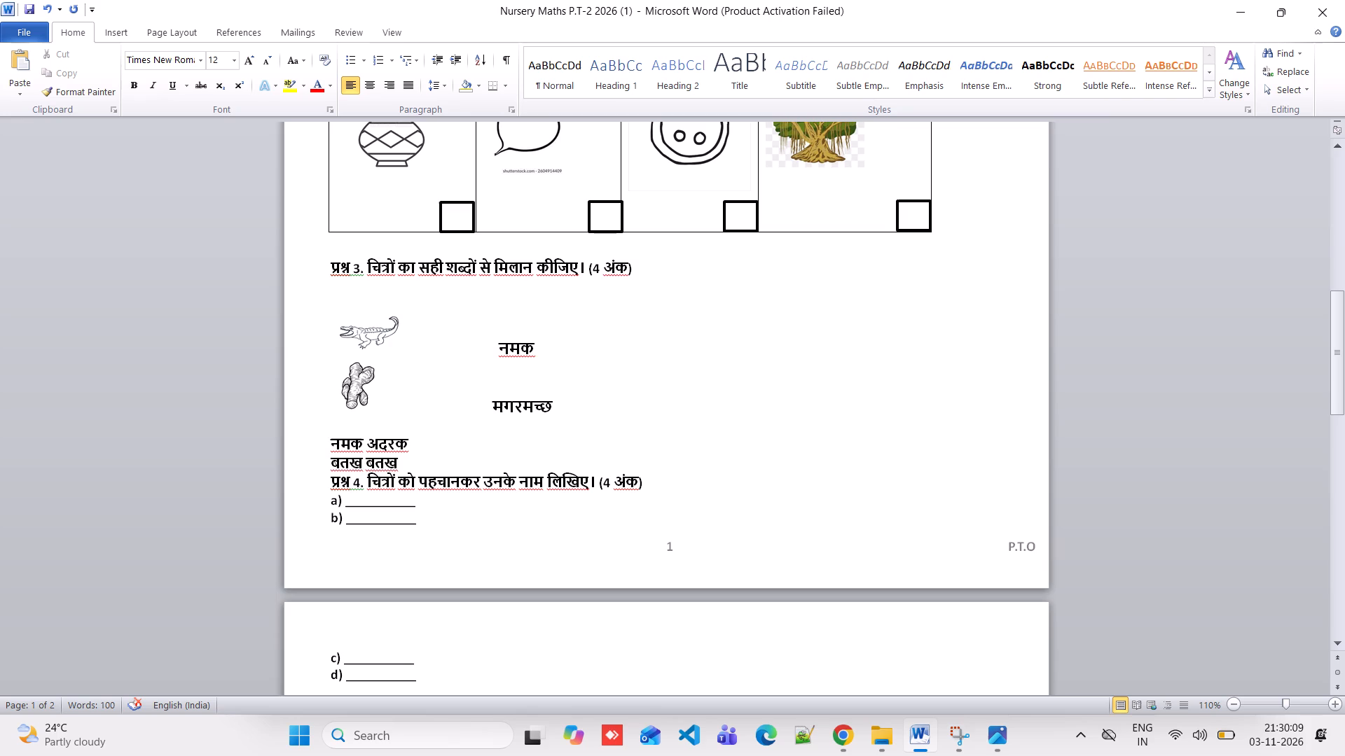
Delete नमक from the नमक अदरक line below the ginger picture.
left_click(362, 442)
key("BackSpace")
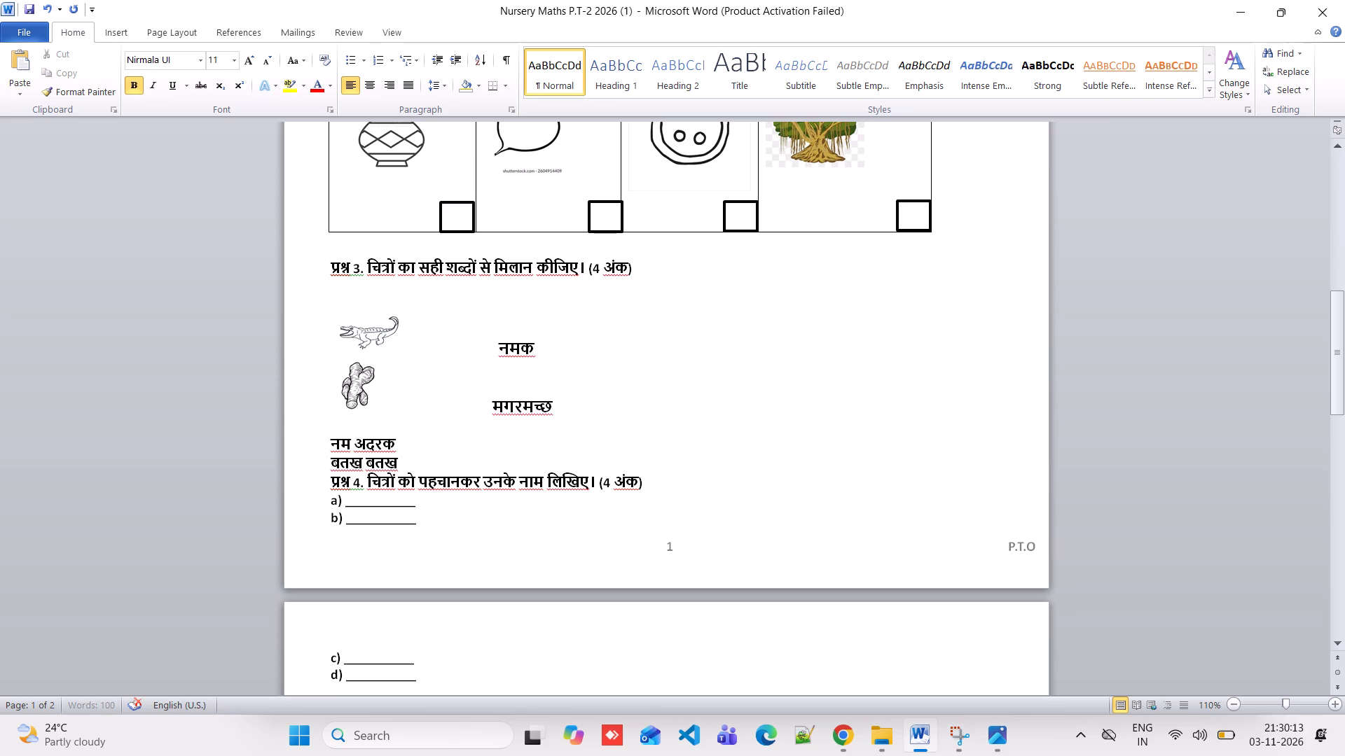
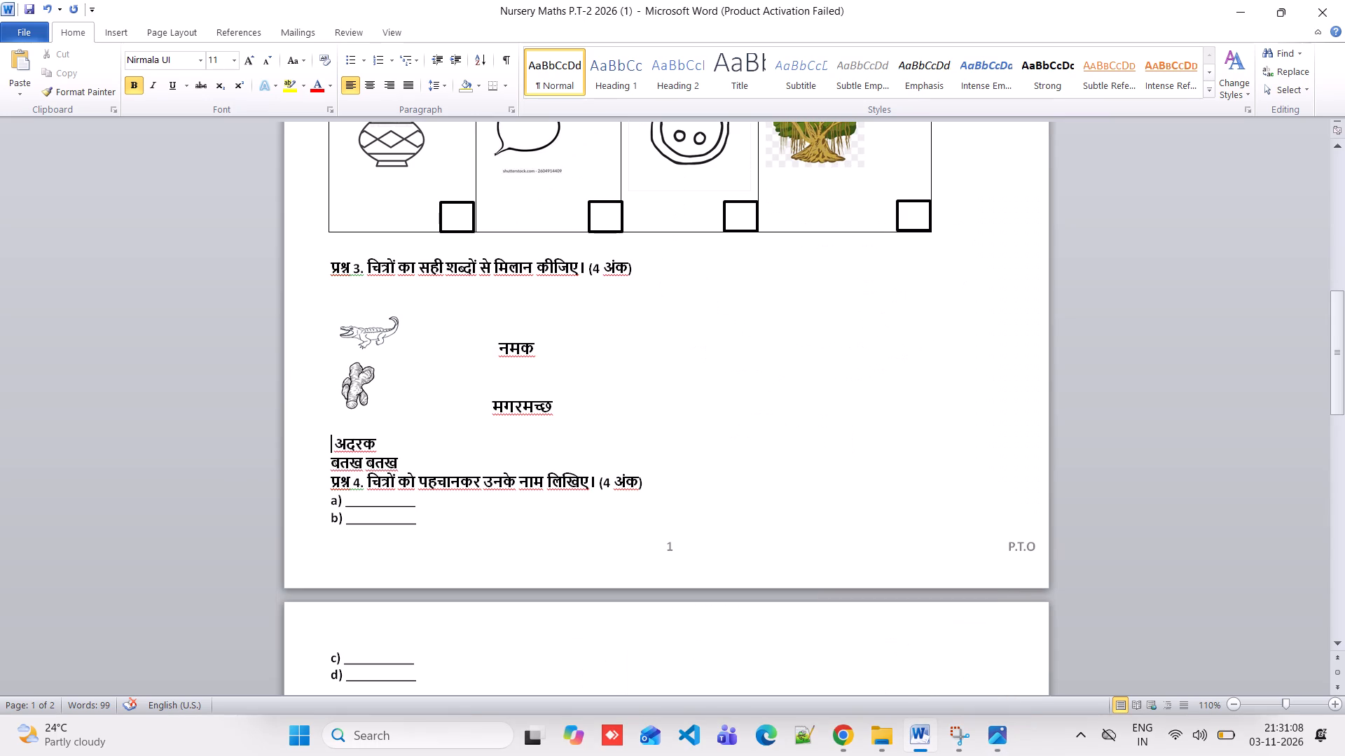
Paste the copied duck picture in front of अदरक, below the ginger picture in the matching question.
left_click(333, 445)
key("ctrl+v")
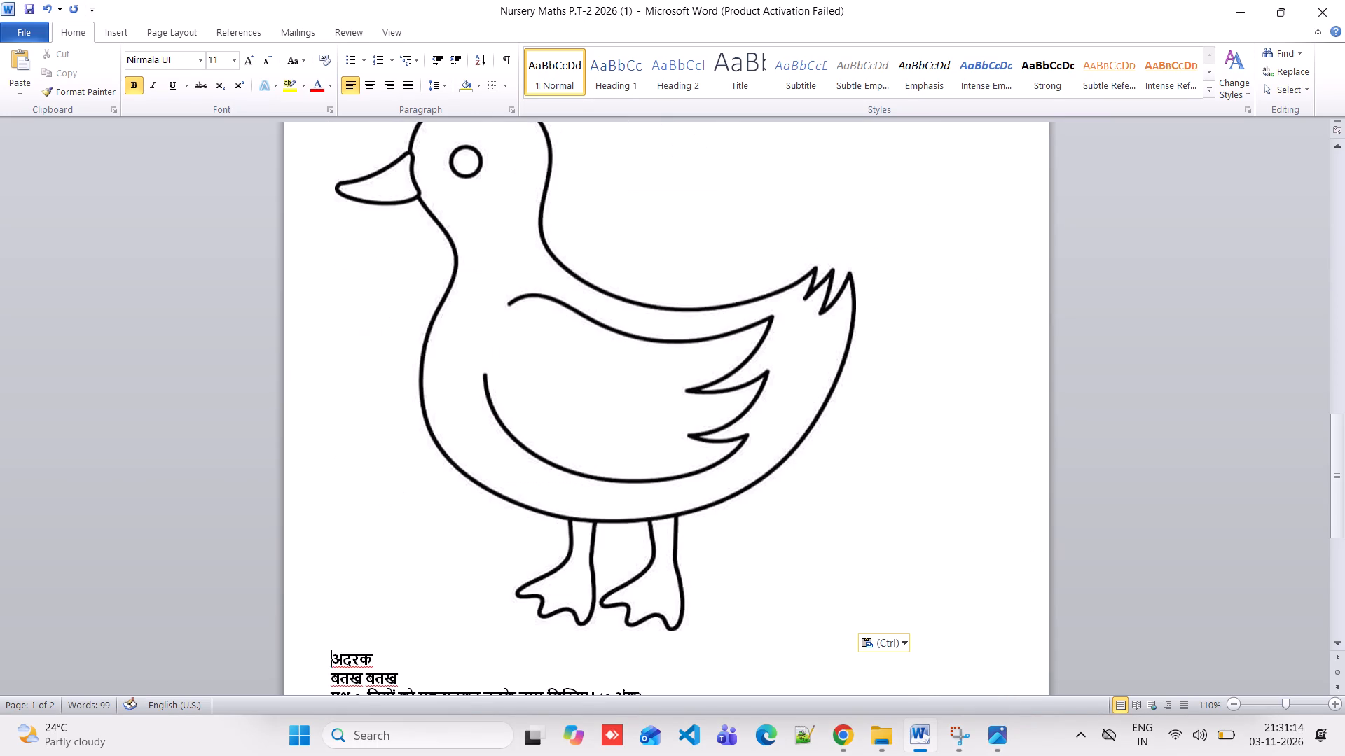
Select the large pasted duck picture above the अदरक line.
scroll(333, 445, "down", 3, "ctrl")
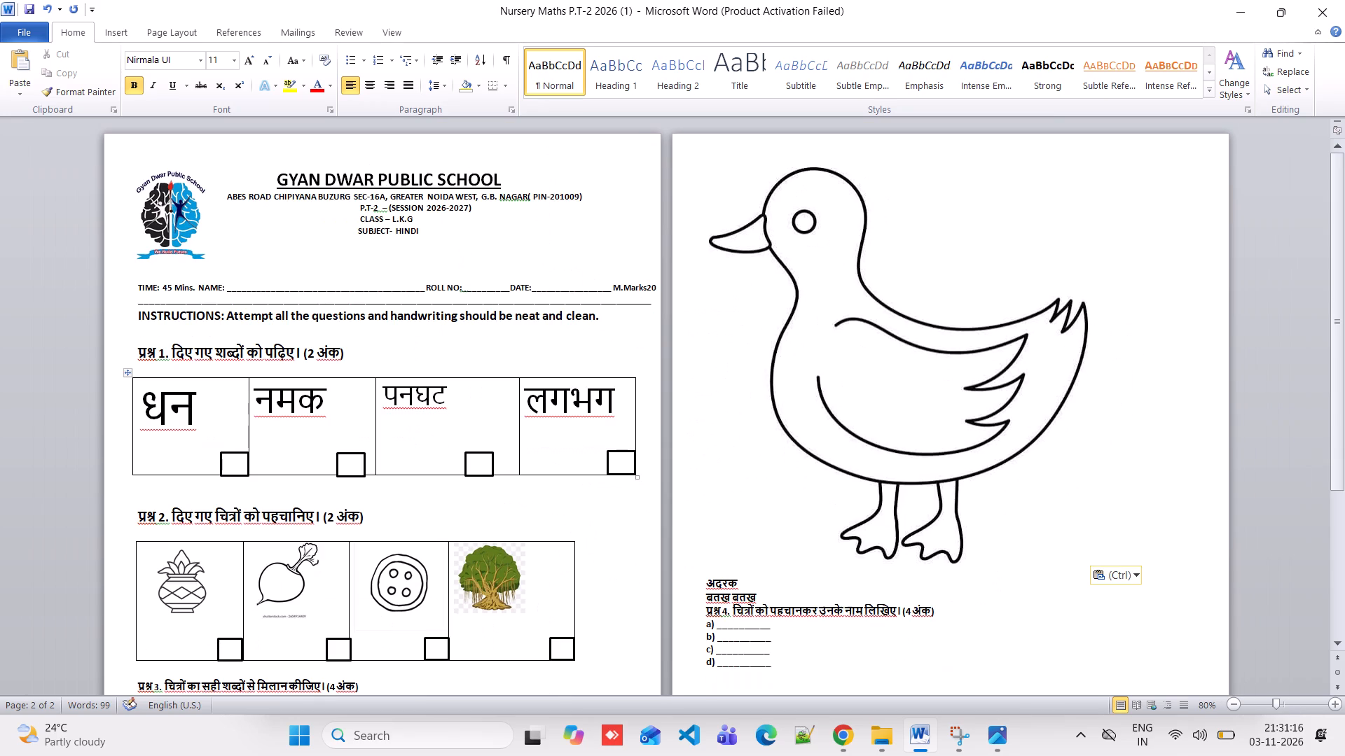
left_click(745, 337)
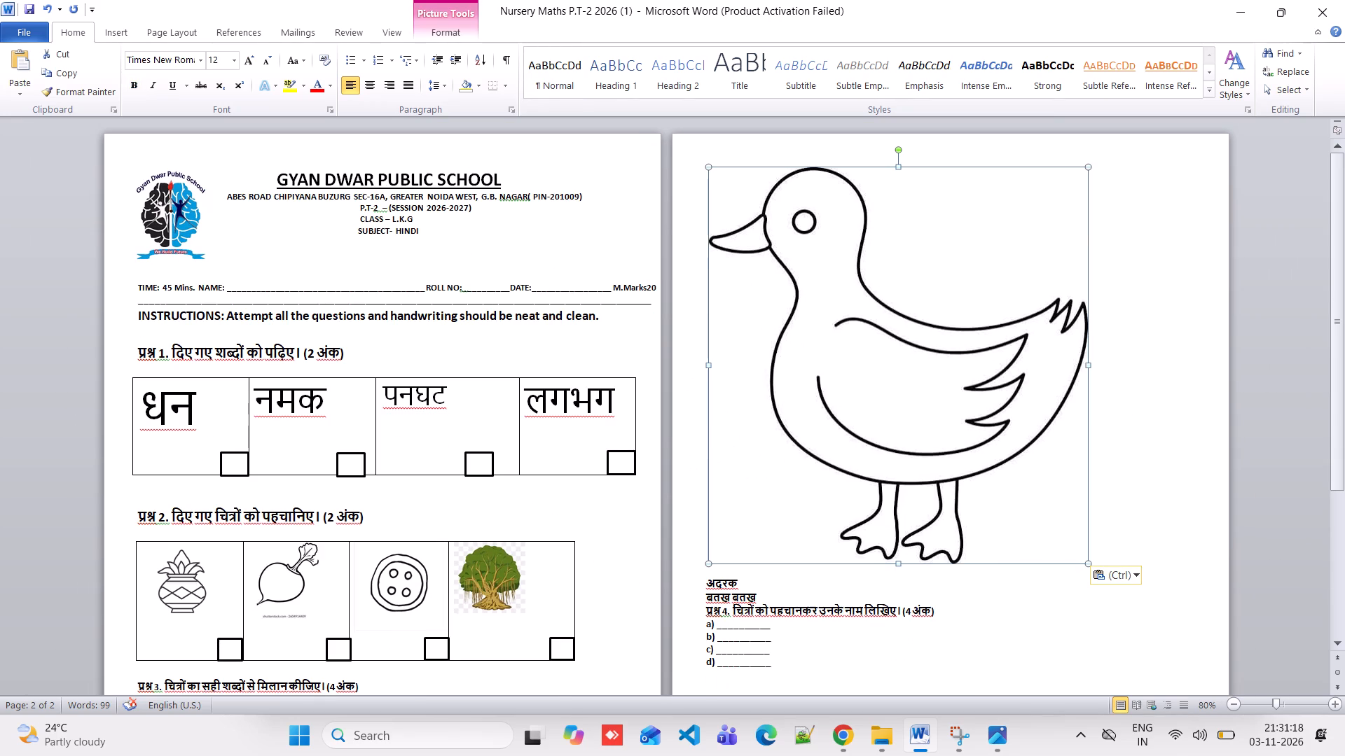
Shrink the pasted duck picture to a small thumbnail about the size of the ginger picture above it.
left_click_drag(1087, 565, 963, 477)
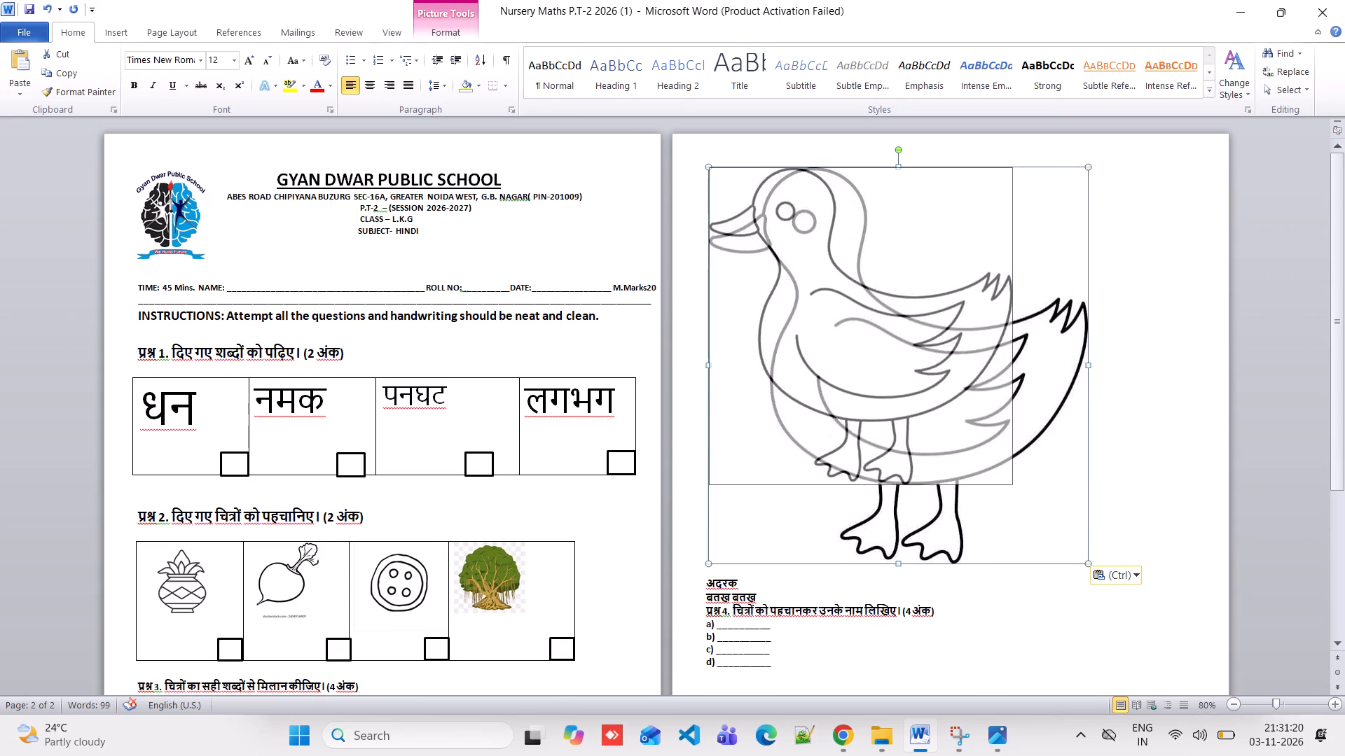
left_click_drag(963, 477, 712, 186)
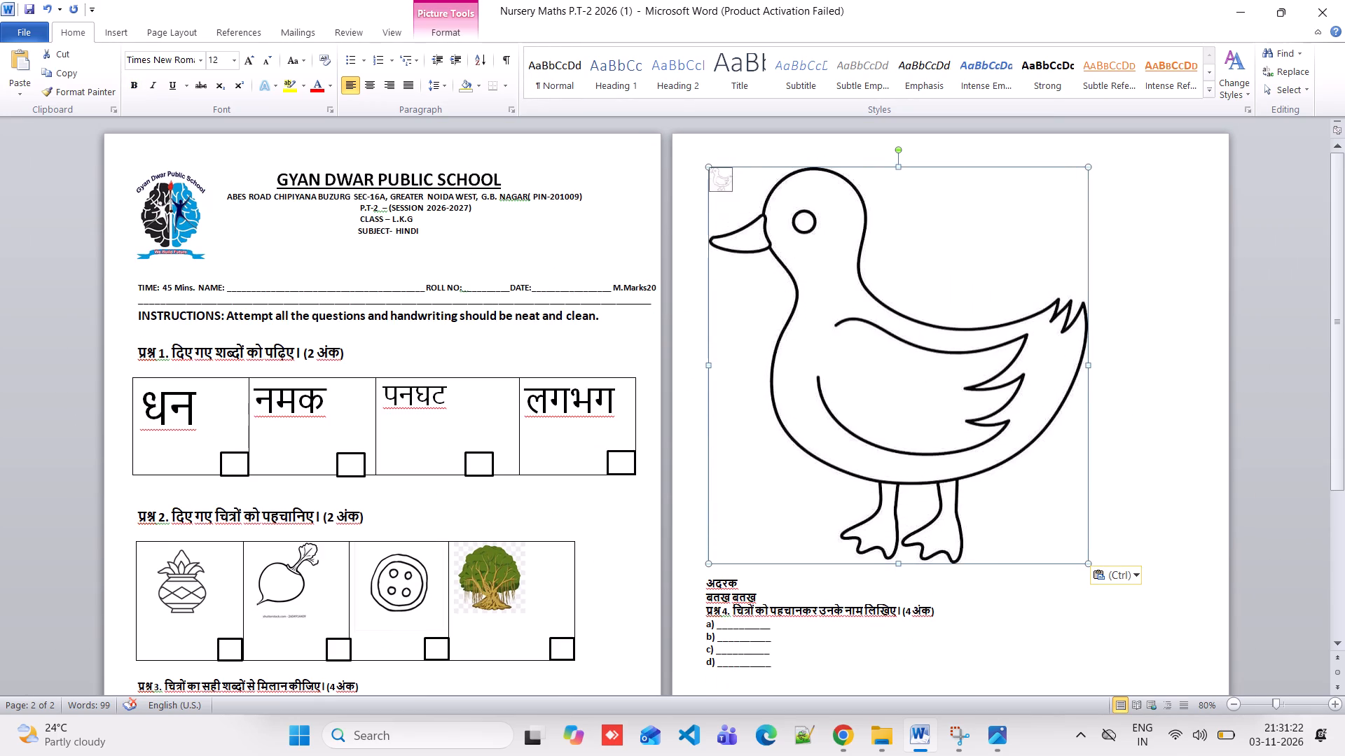
left_click_drag(712, 186, 736, 195)
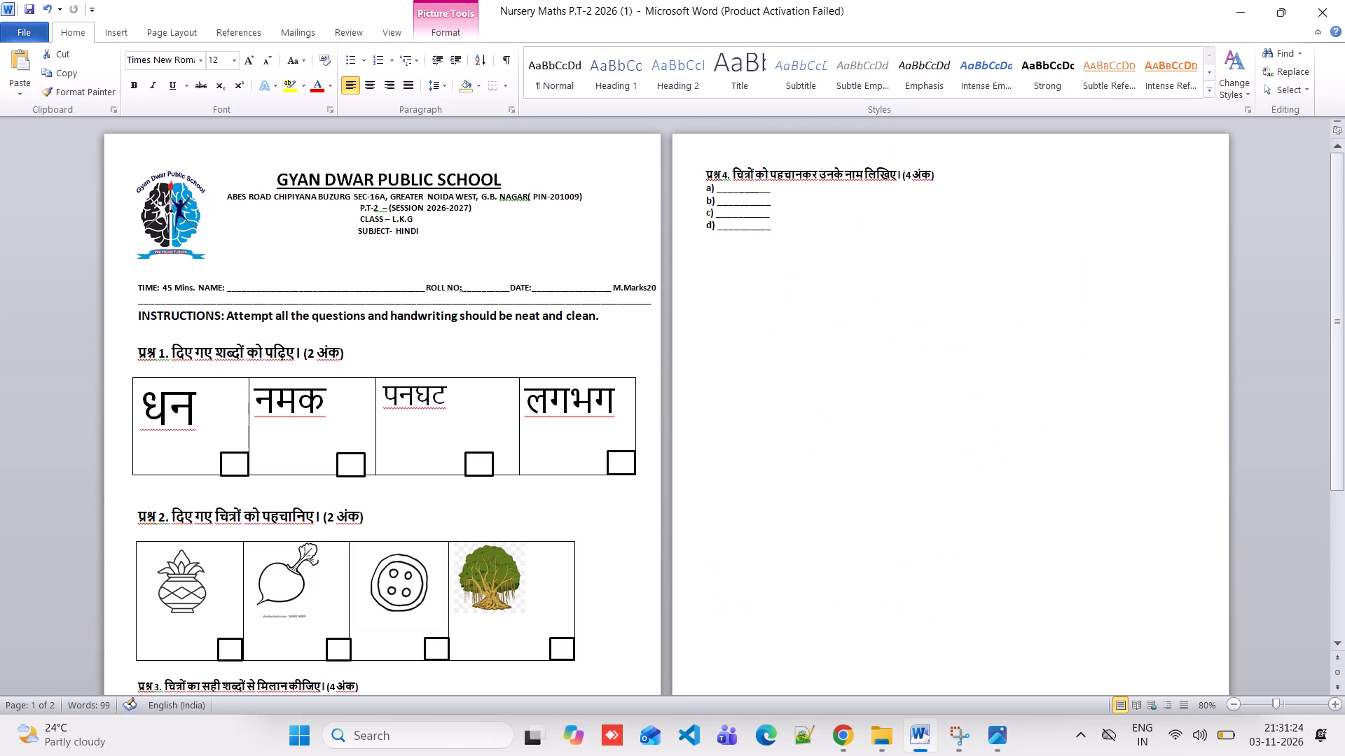
scroll(736, 195, "down", 4)
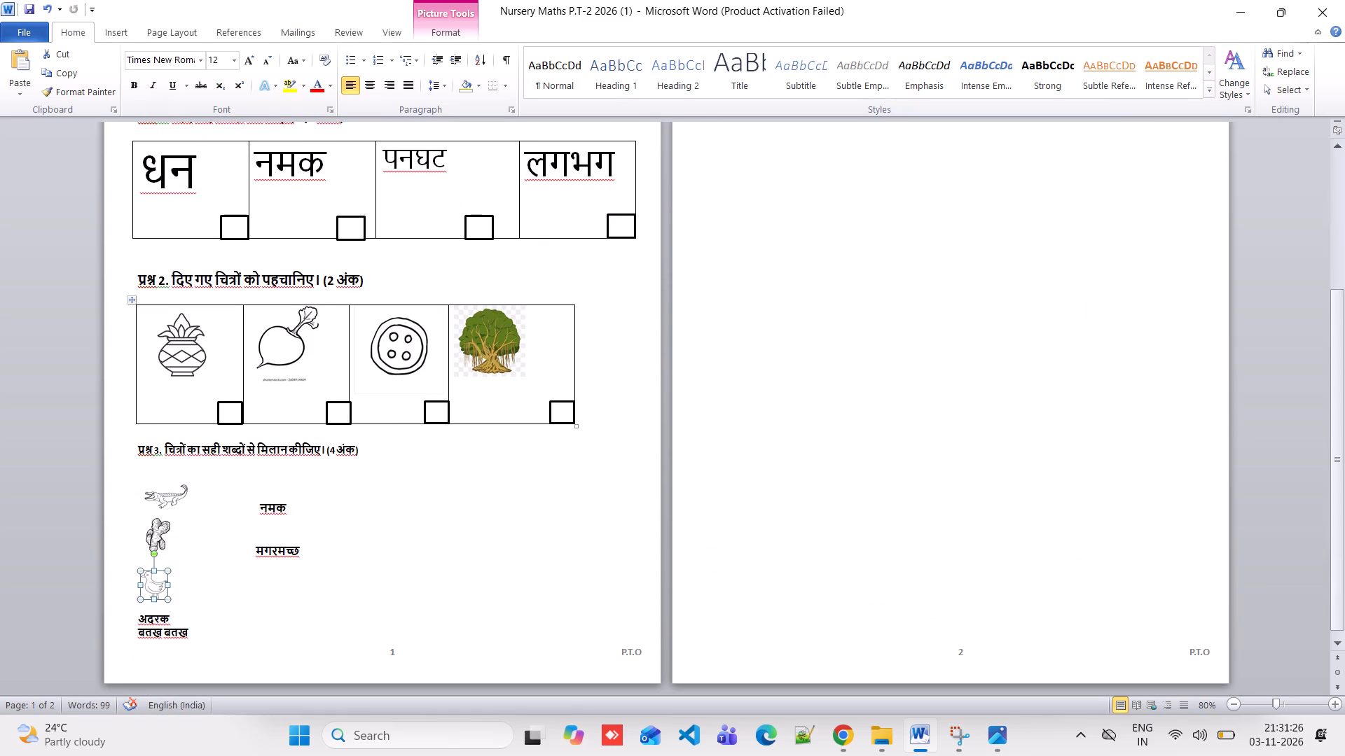
scroll(248, 420, "up", 3, "ctrl")
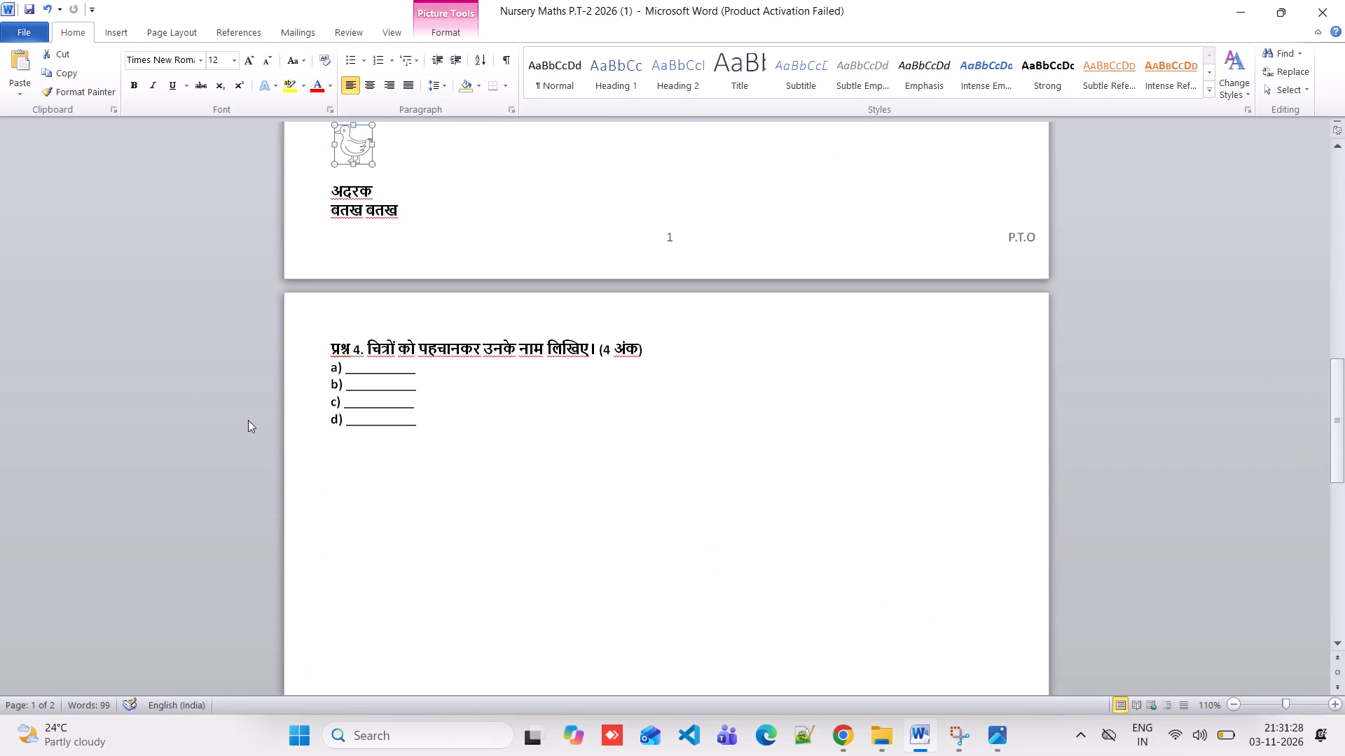
scroll(248, 420, "up", 2)
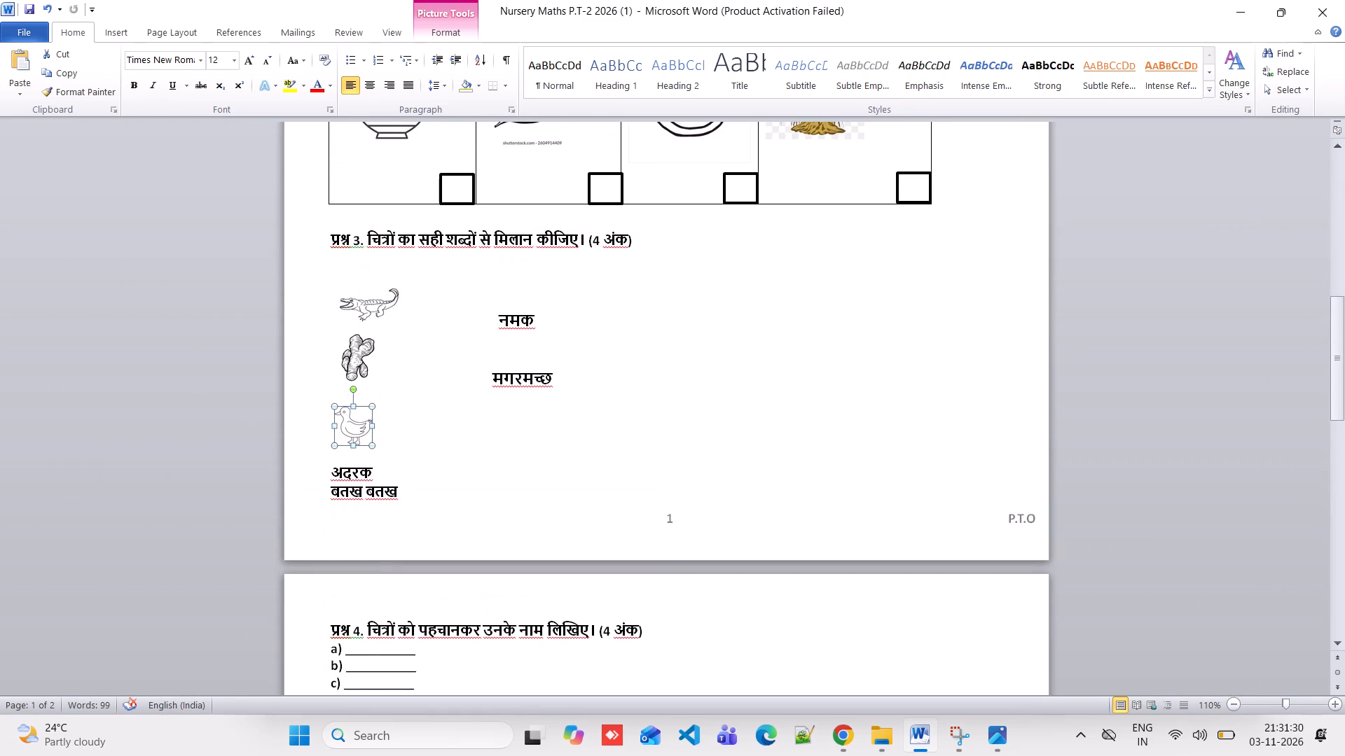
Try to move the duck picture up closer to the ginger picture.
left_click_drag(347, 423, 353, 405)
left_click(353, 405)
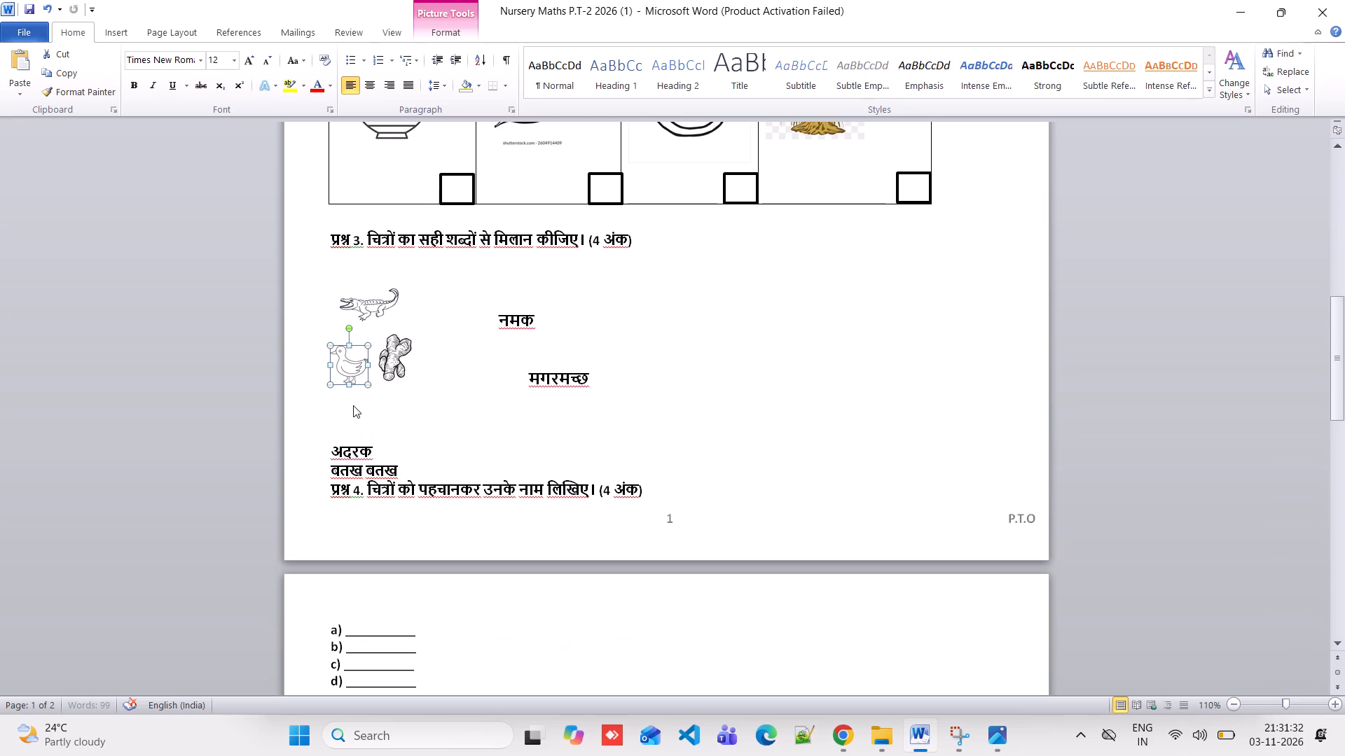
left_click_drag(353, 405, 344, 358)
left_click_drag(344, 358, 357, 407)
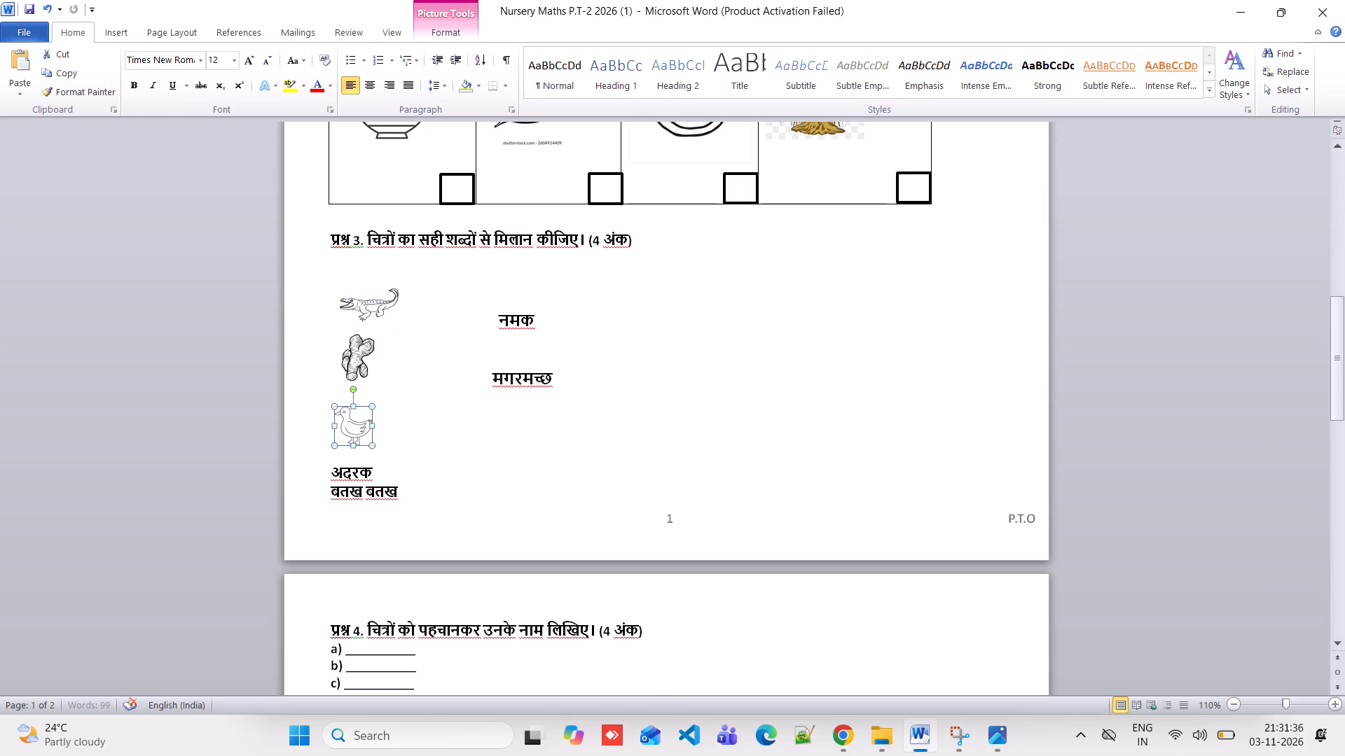
Move अदरक up beside the duck picture and space it across to line up under मगरमच्छ.
left_click(327, 468)
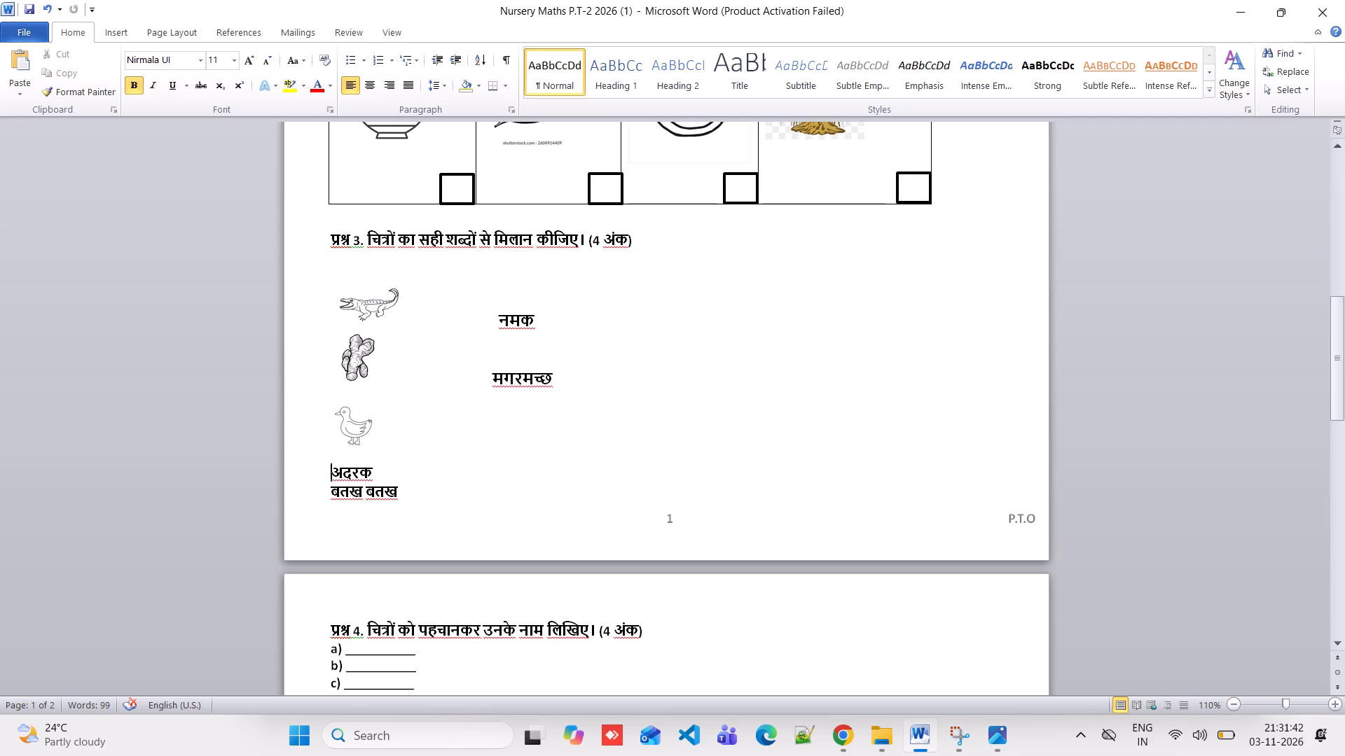
key("BackSpace")
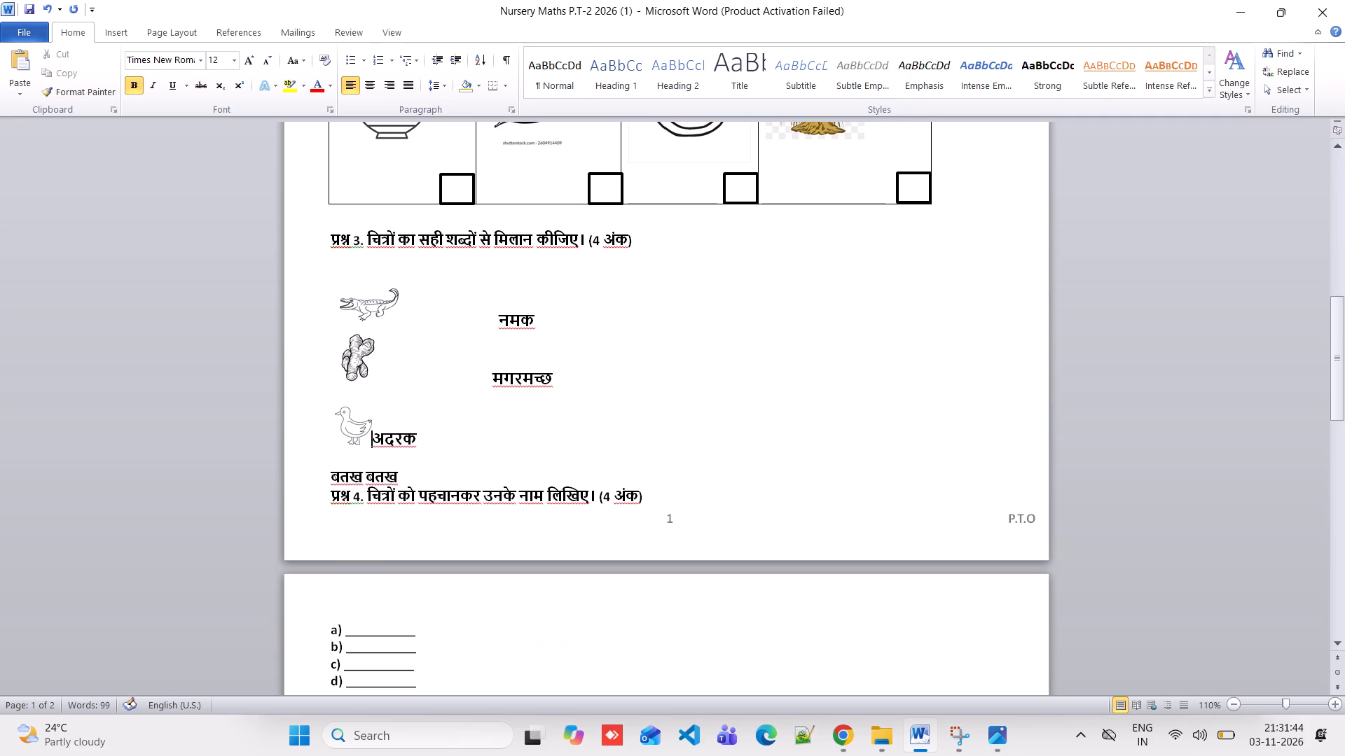
key("space")
key("space")
key("space")
key("space")
key("space")
key("space")
key("space")
key("space")
key("space")
key("space")
key("space")
key("space")
key("space")
key("space")
key("space")
key("space")
key("space")
key("space")
key("space")
key("space")
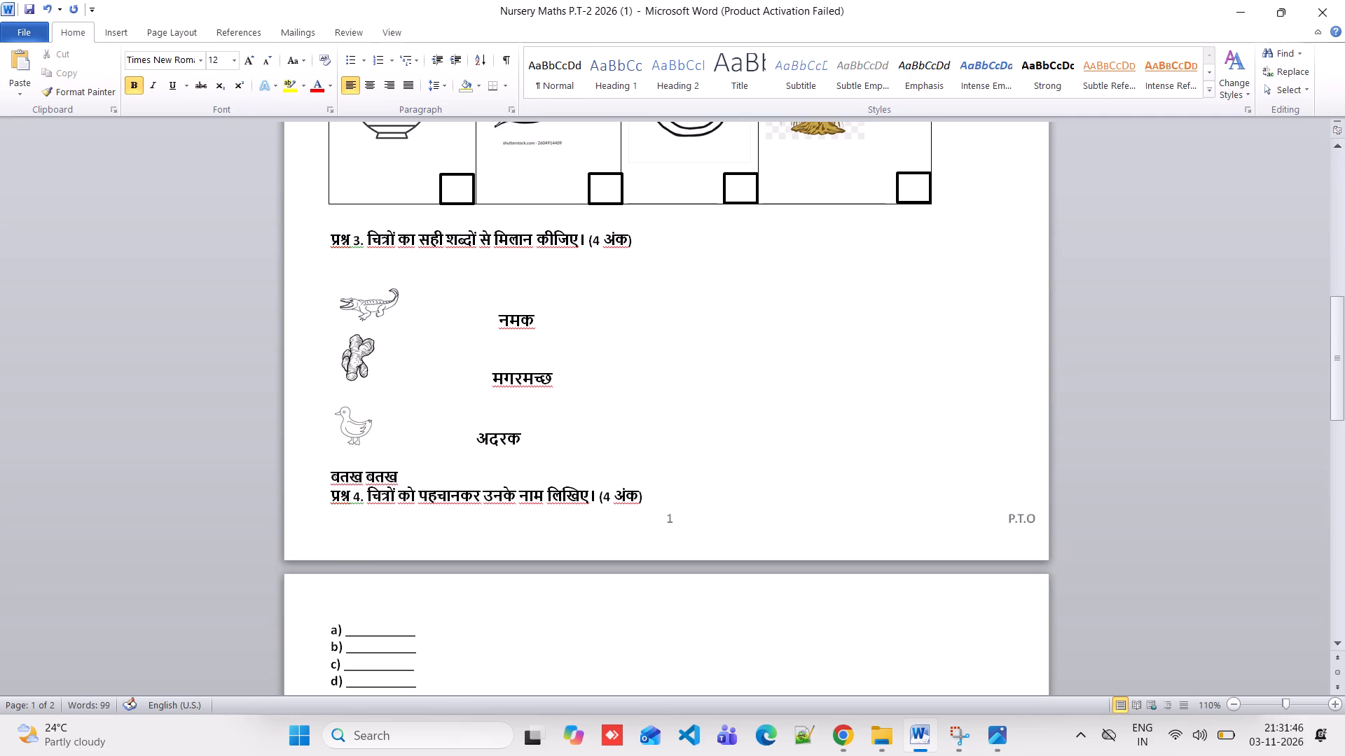
key("space")
key("space")
key("space")
key("space")
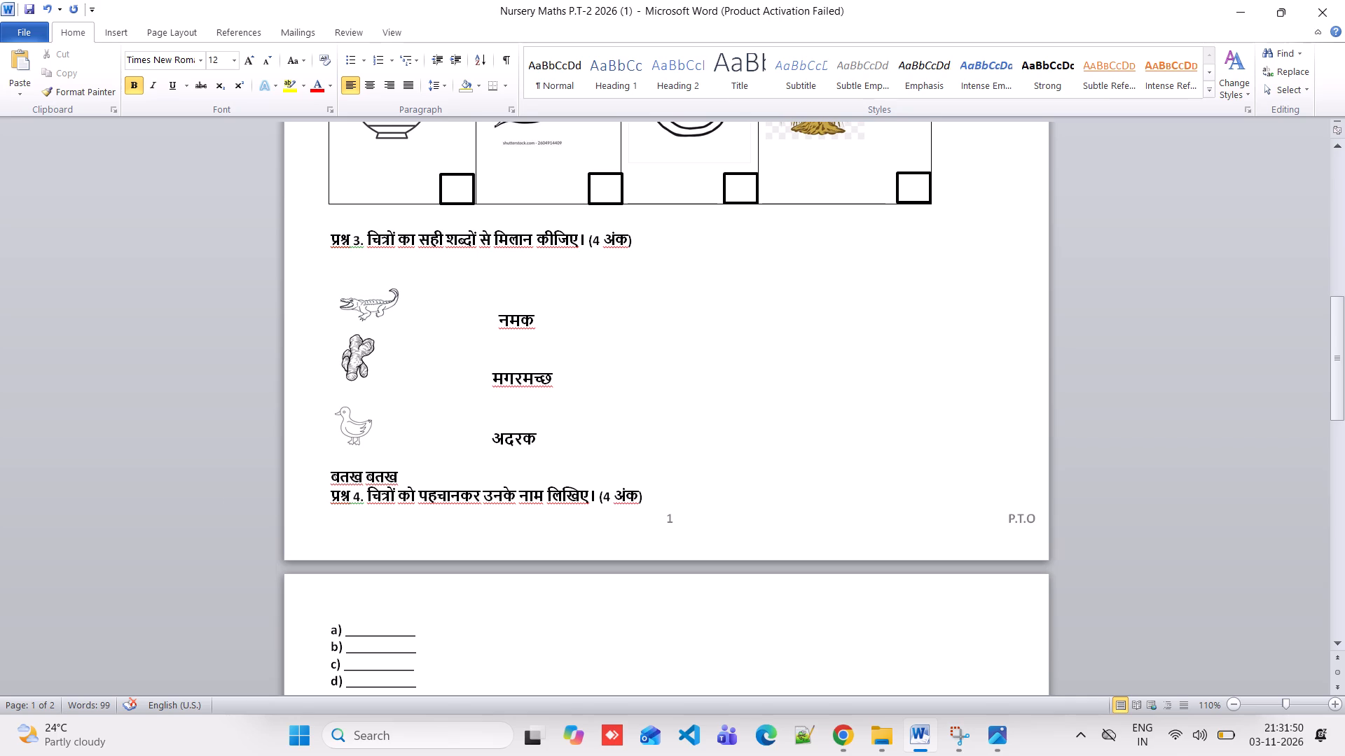
Place the text cursor in the बतख बतख line below the duck picture.
left_click(359, 475)
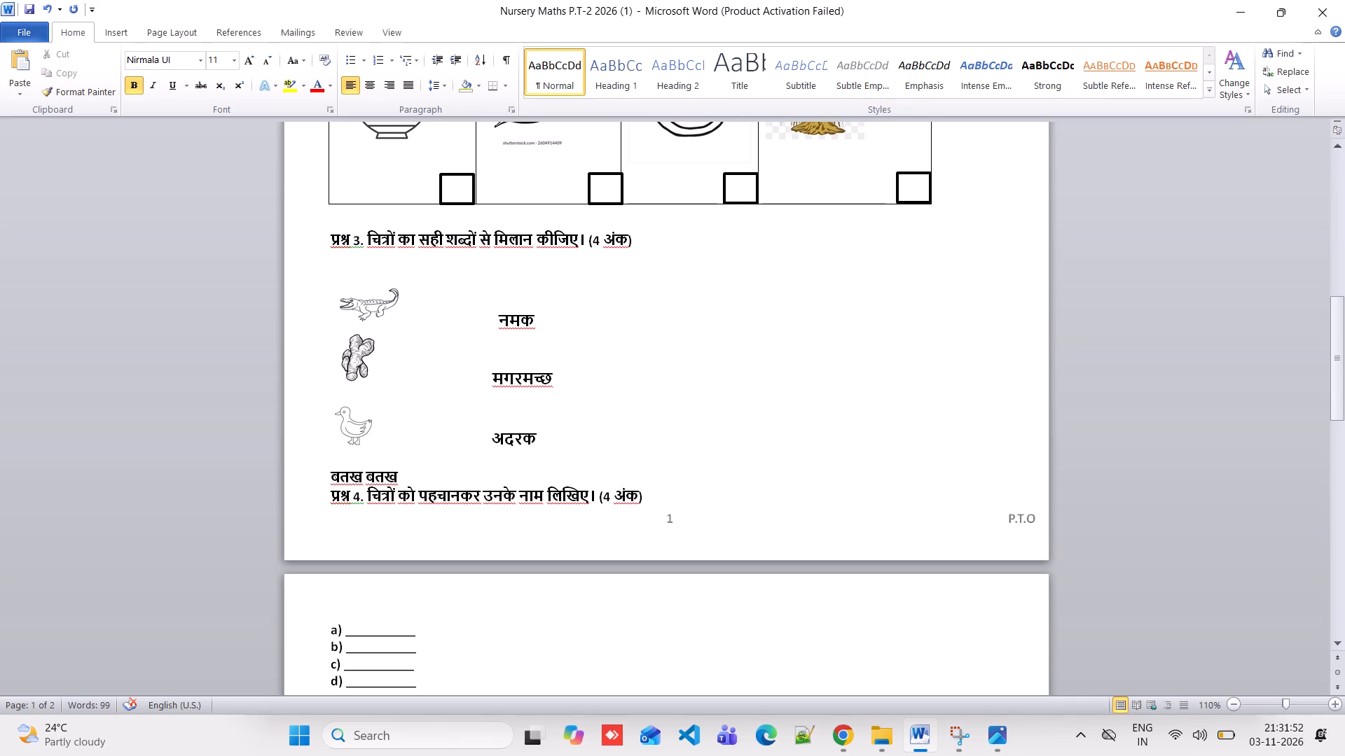
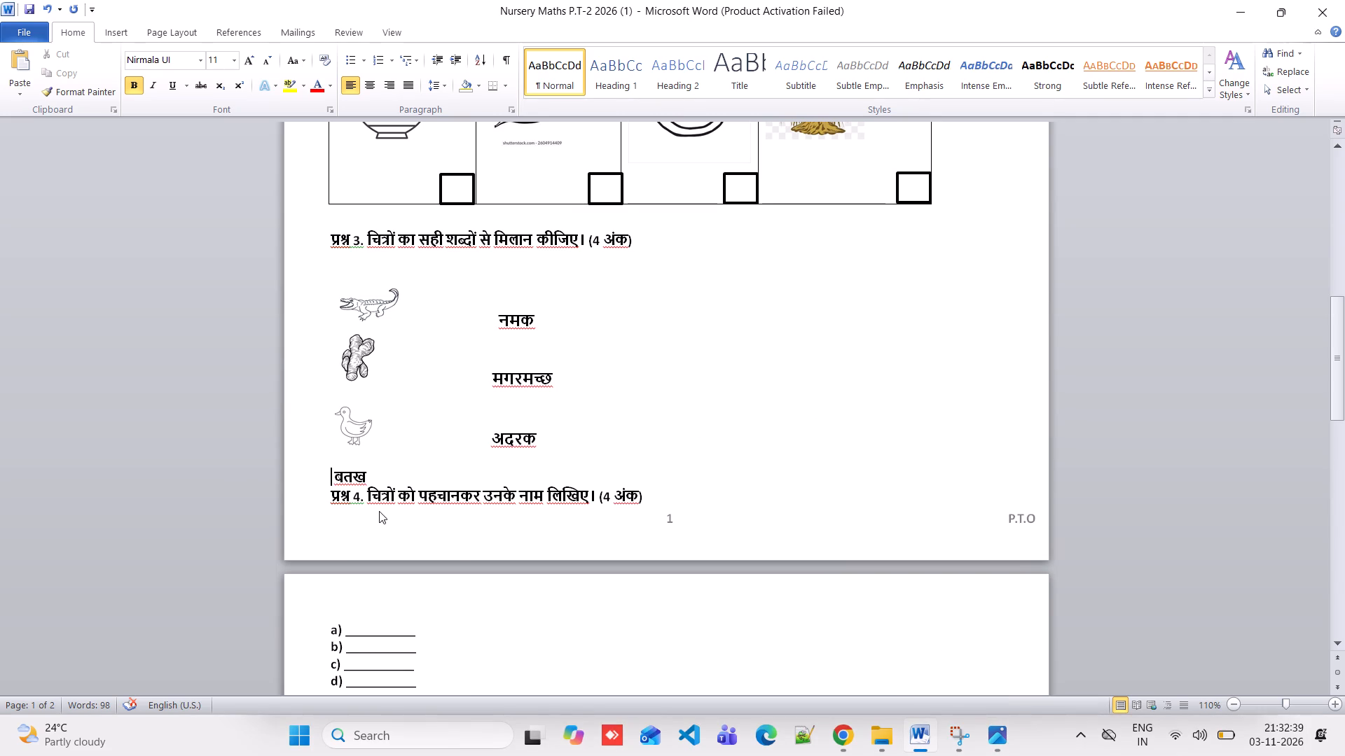
Paste the copied salt shaker picture before वतख, below the duck picture in question 3.
key("ctrl+v")
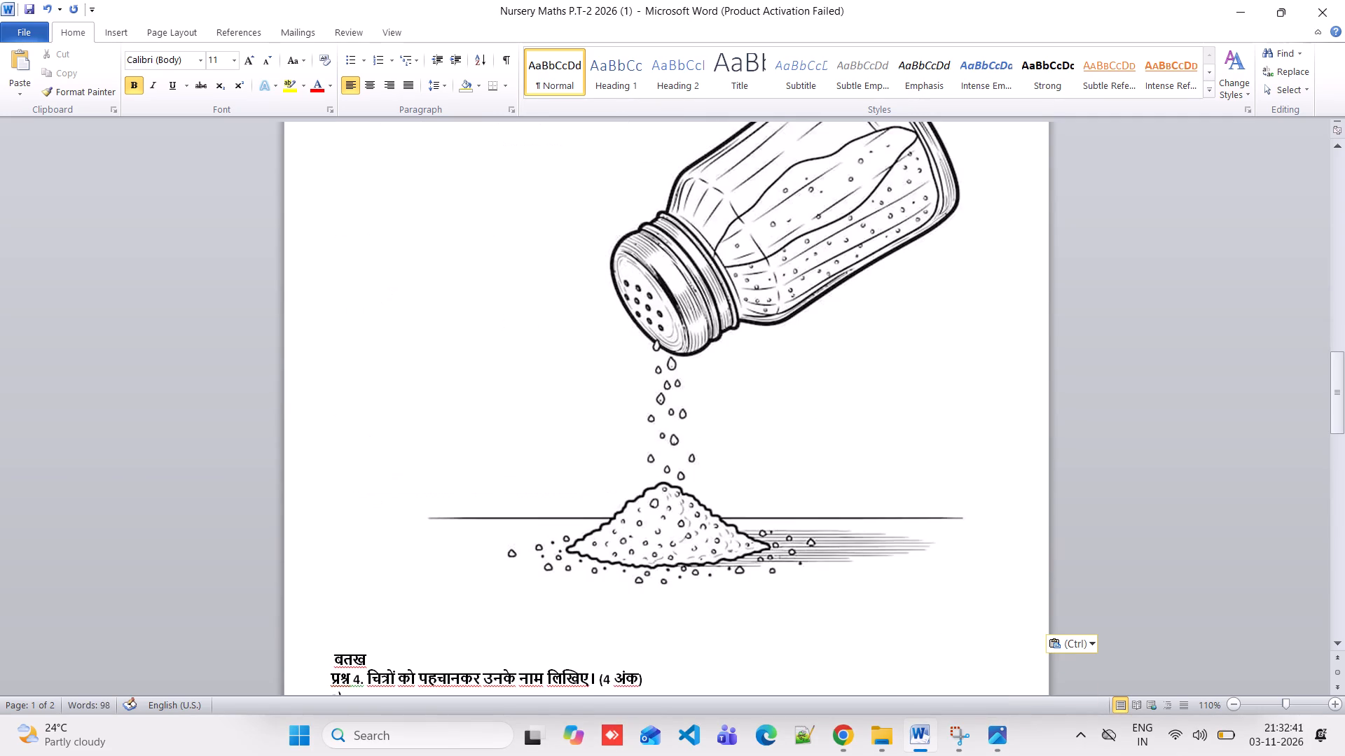
Shrink the pasted salt shaker picture proportionally from its corner.
left_click(460, 362)
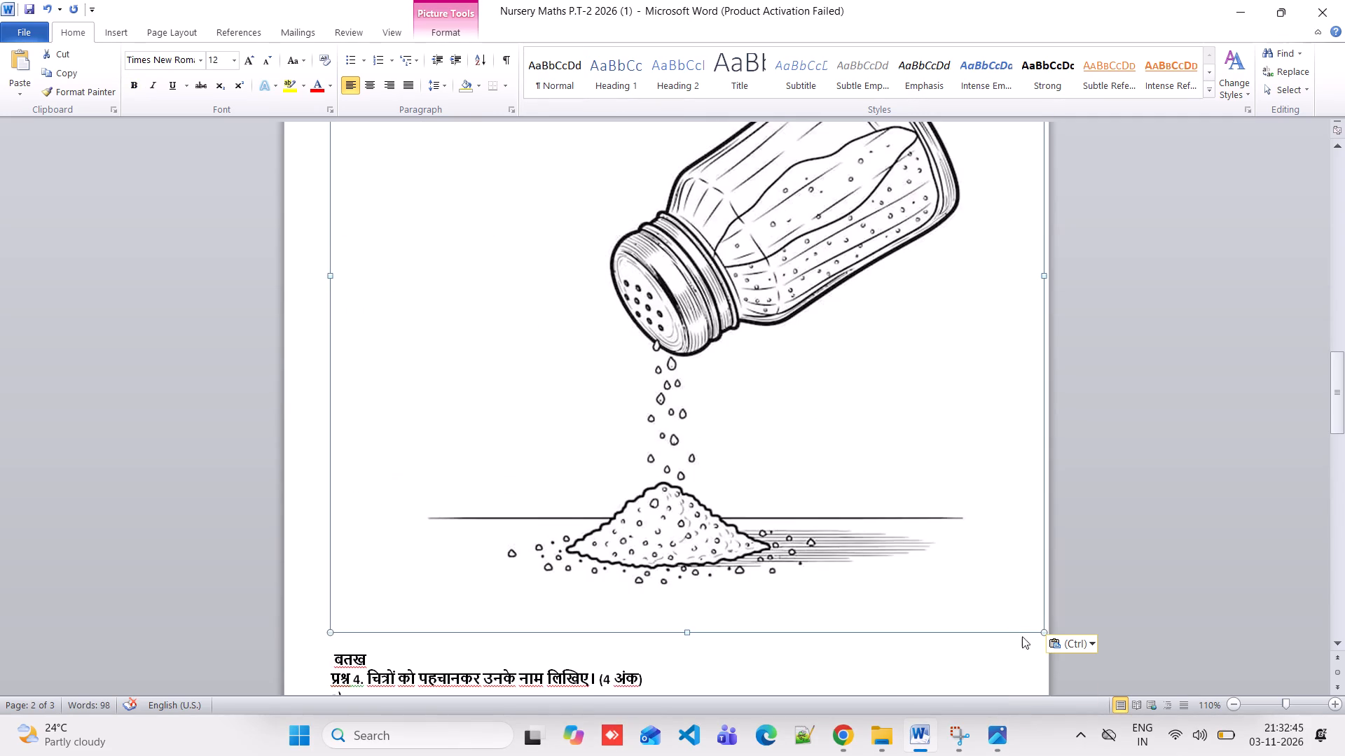
left_click_drag(1043, 629, 1018, 613)
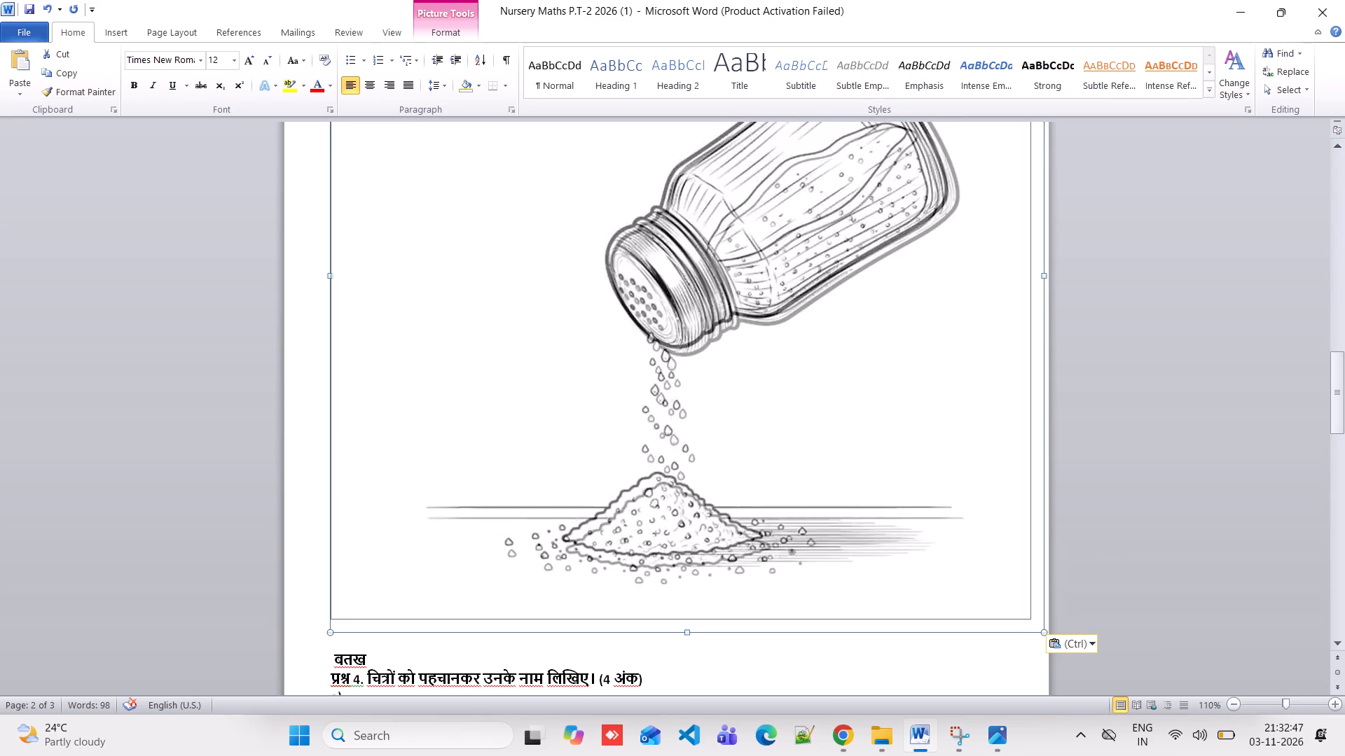
Shrink the pasted salt shaker picture to a small thumbnail.
left_click_drag(1018, 613, 522, 234)
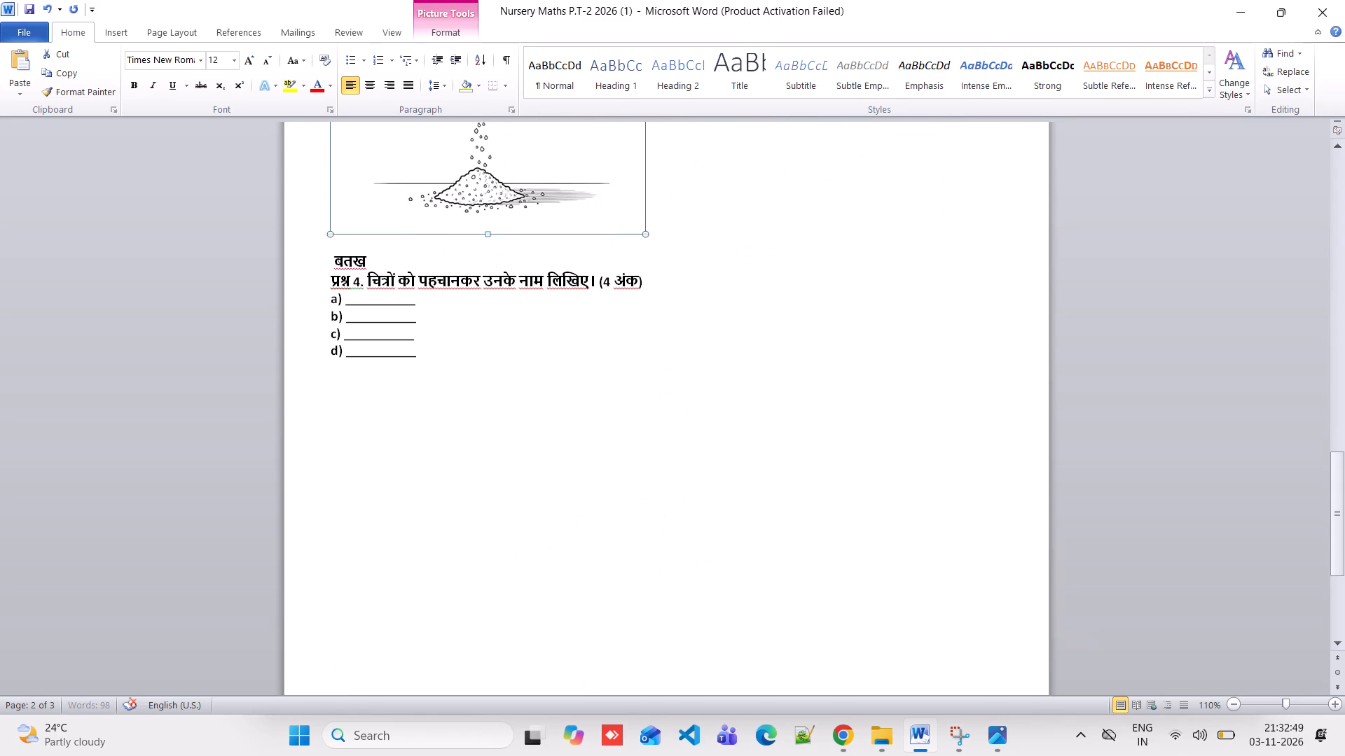
scroll(522, 234, "up", 2)
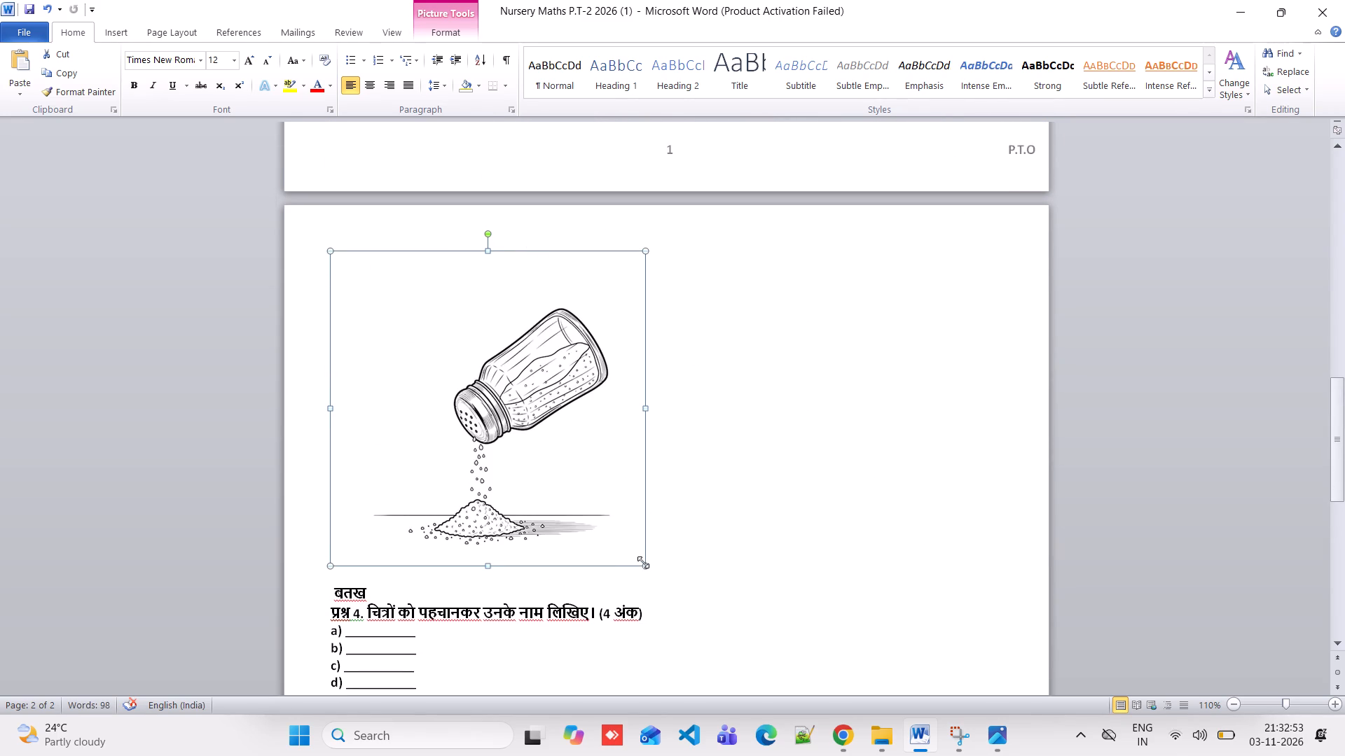
left_click_drag(643, 562, 433, 376)
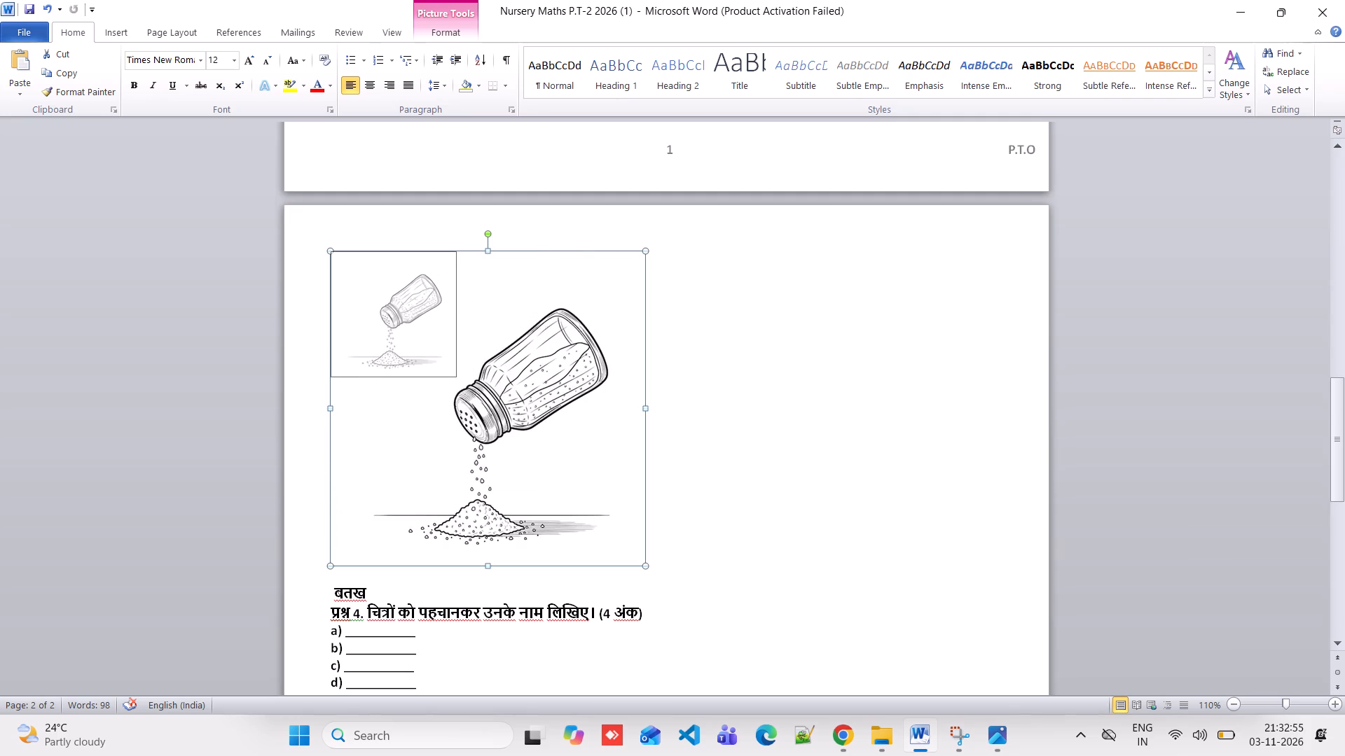
left_click_drag(433, 376, 389, 332)
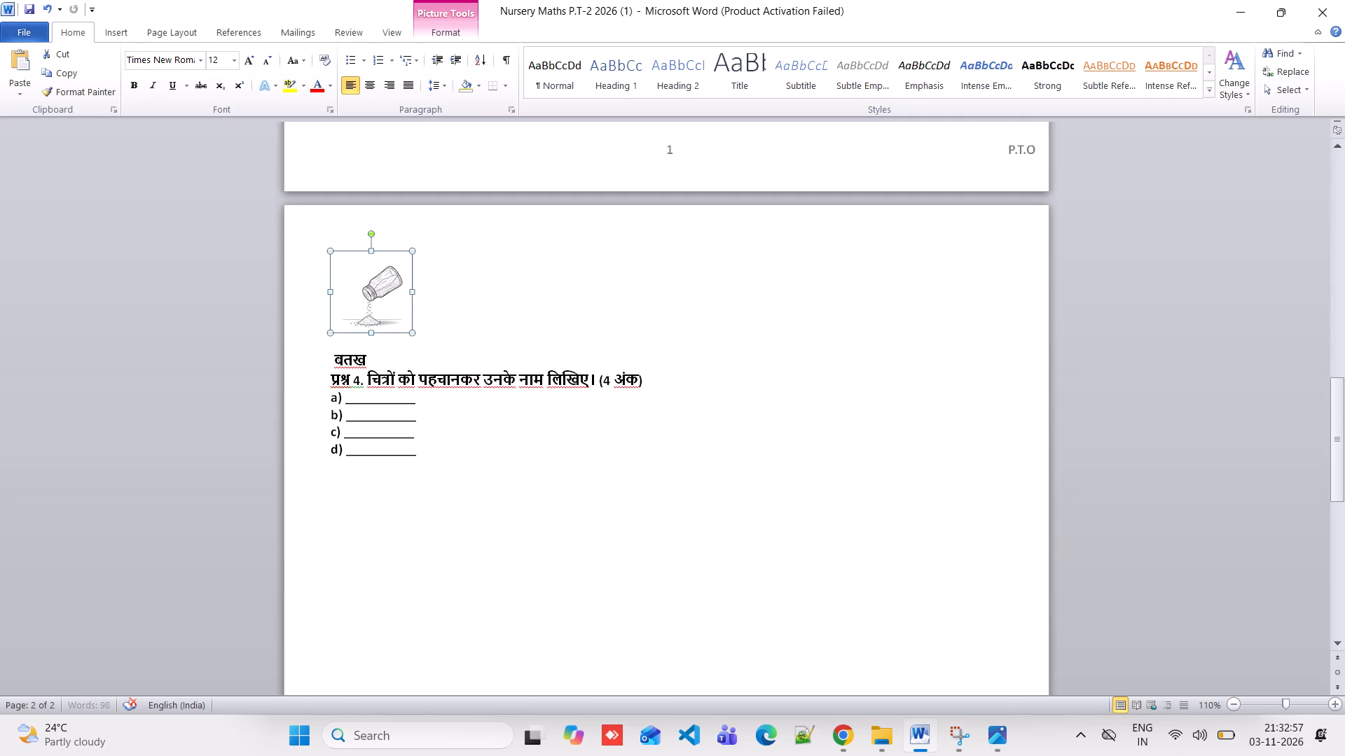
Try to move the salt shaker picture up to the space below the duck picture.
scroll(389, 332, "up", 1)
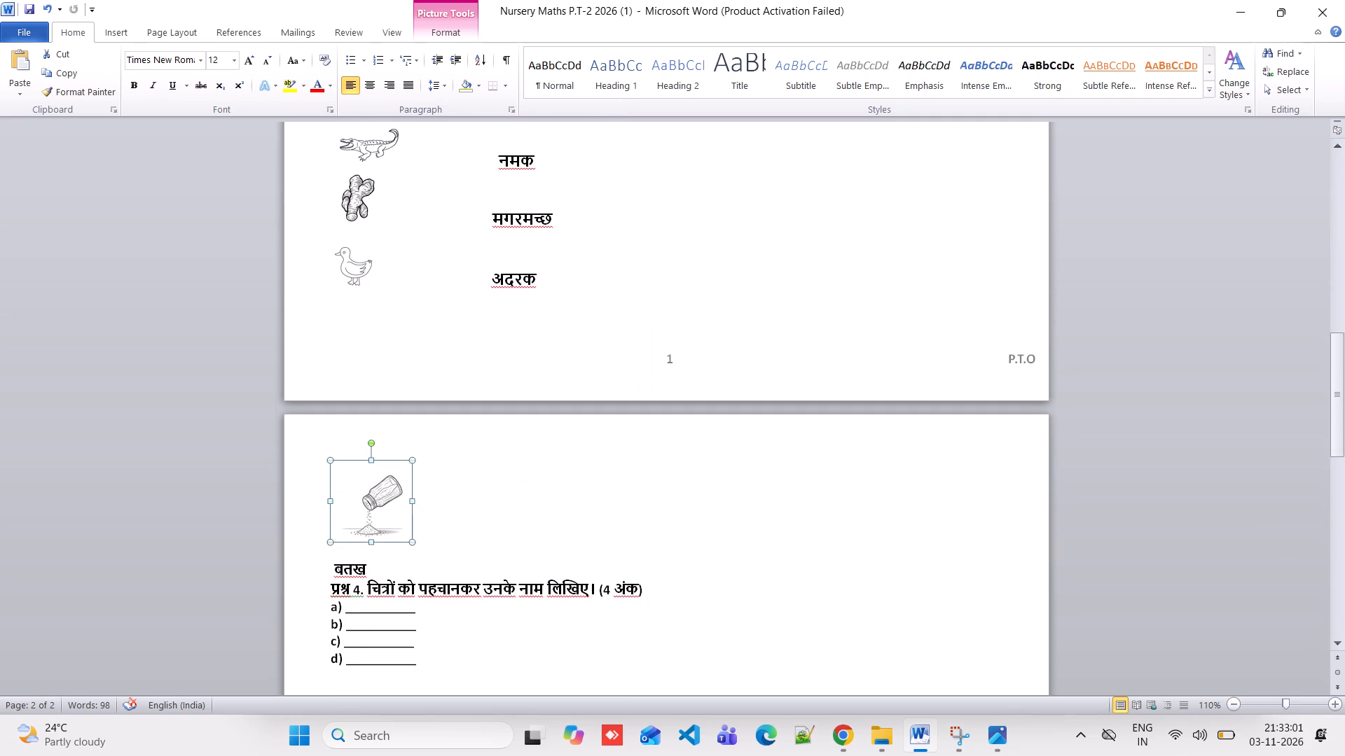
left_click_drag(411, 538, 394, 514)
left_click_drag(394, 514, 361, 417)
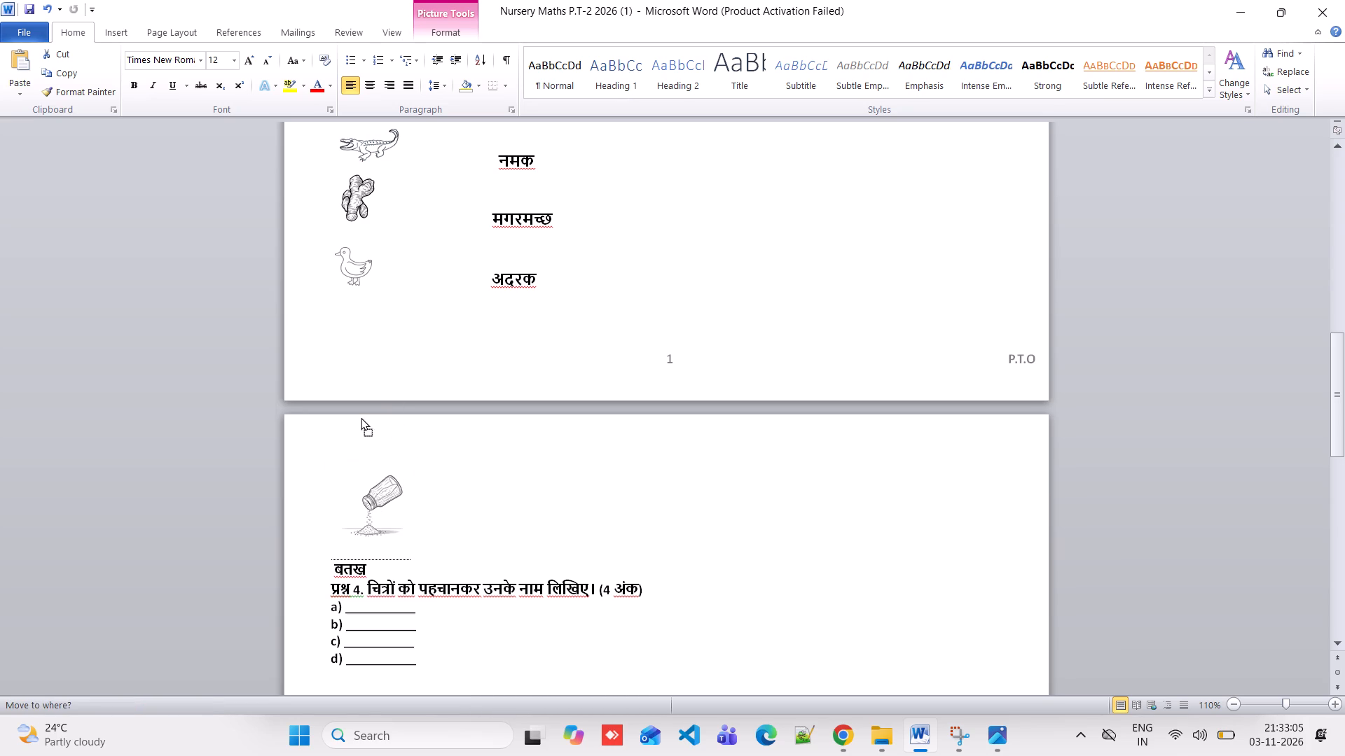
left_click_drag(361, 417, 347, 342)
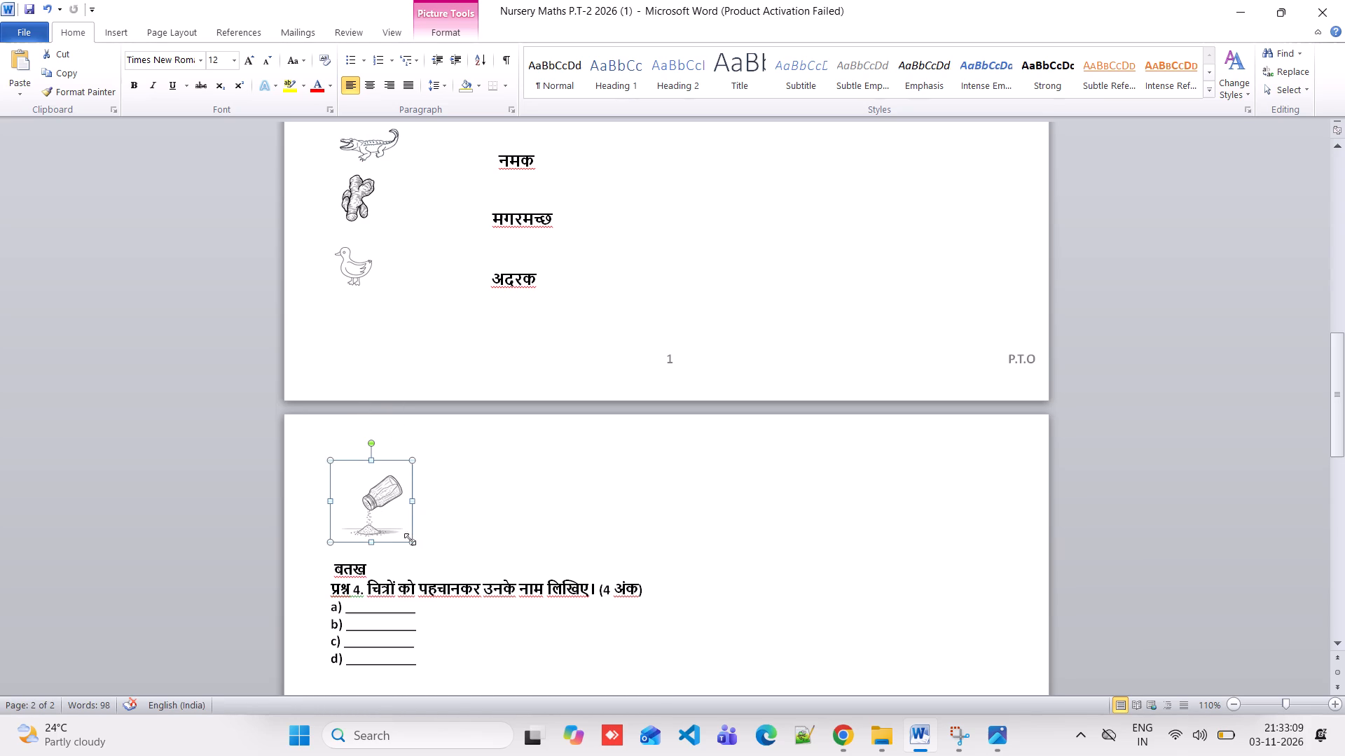
Shrink the salt shaker picture further, close to the duck picture's size, and try moving it up below the duck.
left_click_drag(415, 541, 385, 519)
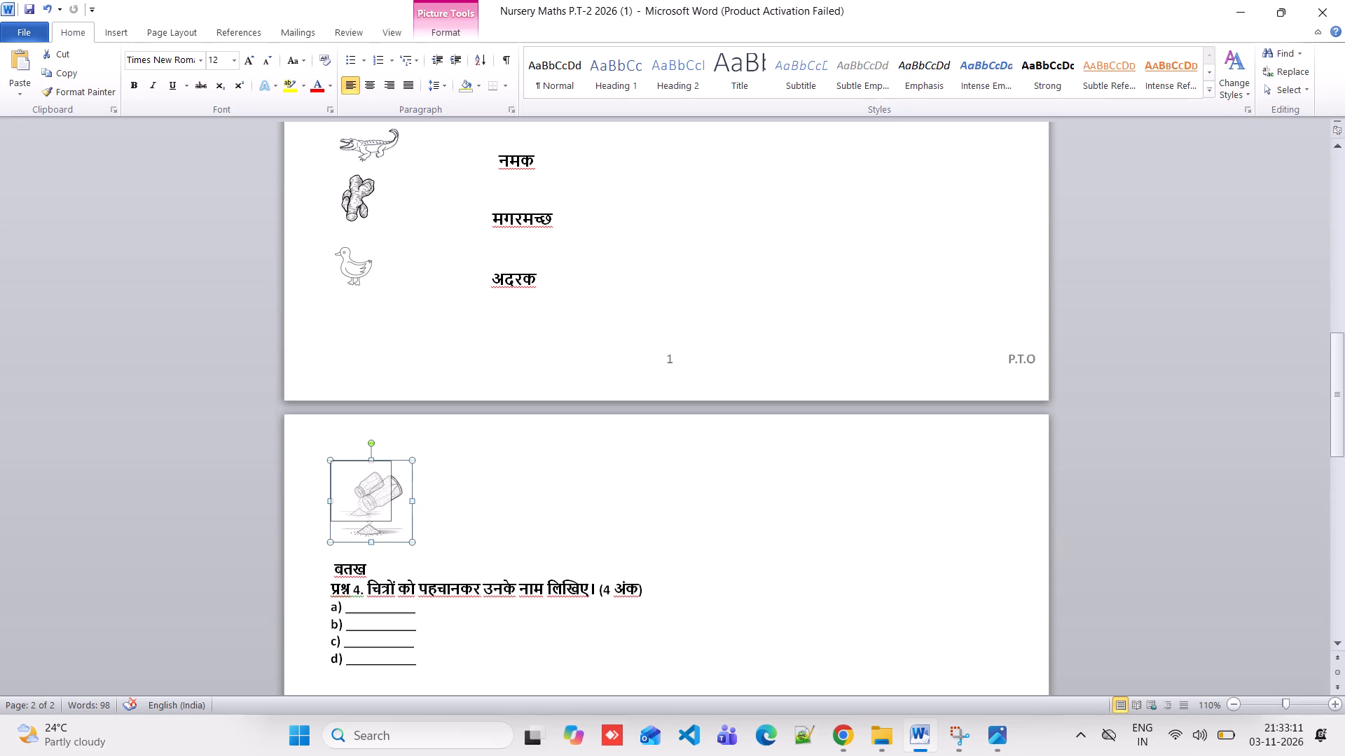
left_click_drag(385, 519, 383, 518)
left_click_drag(334, 475, 346, 330)
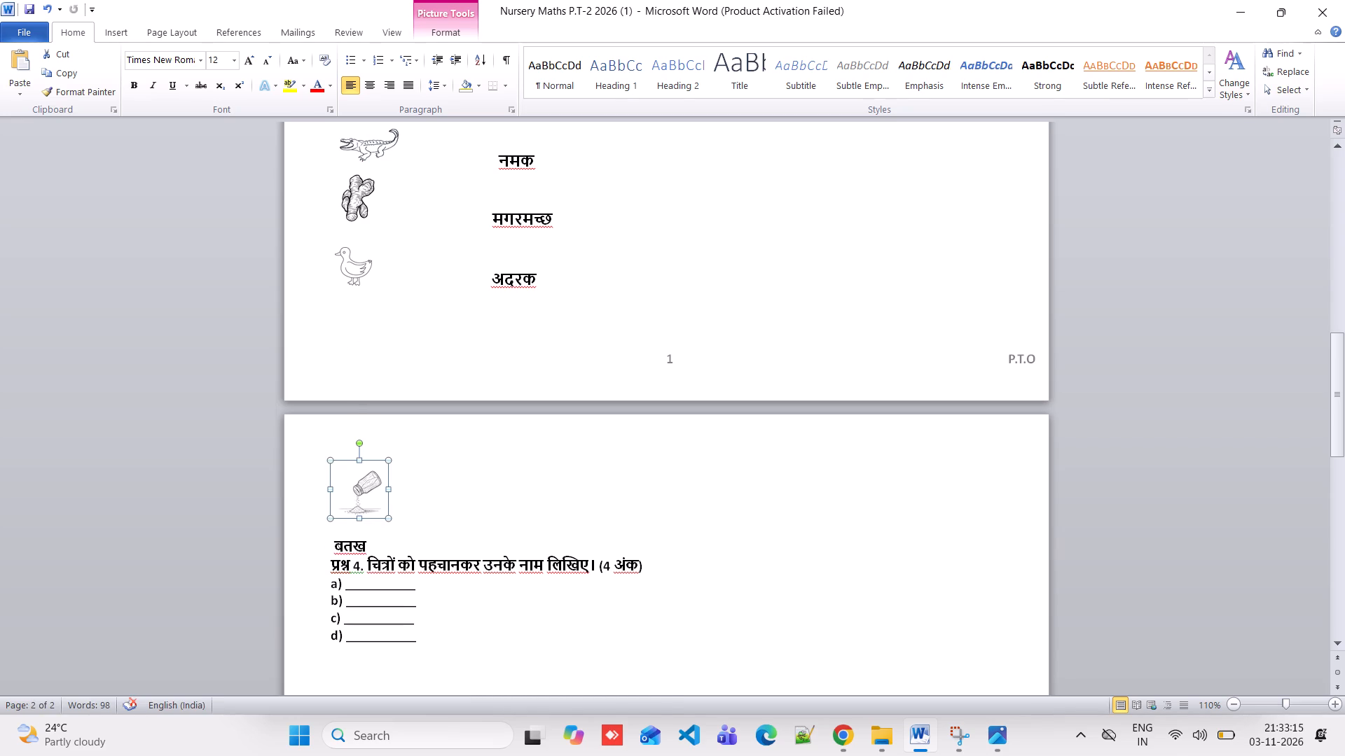
Delete the blank line between the प्रश्न 3 heading and the crocodile picture.
scroll(346, 330, "up", 1)
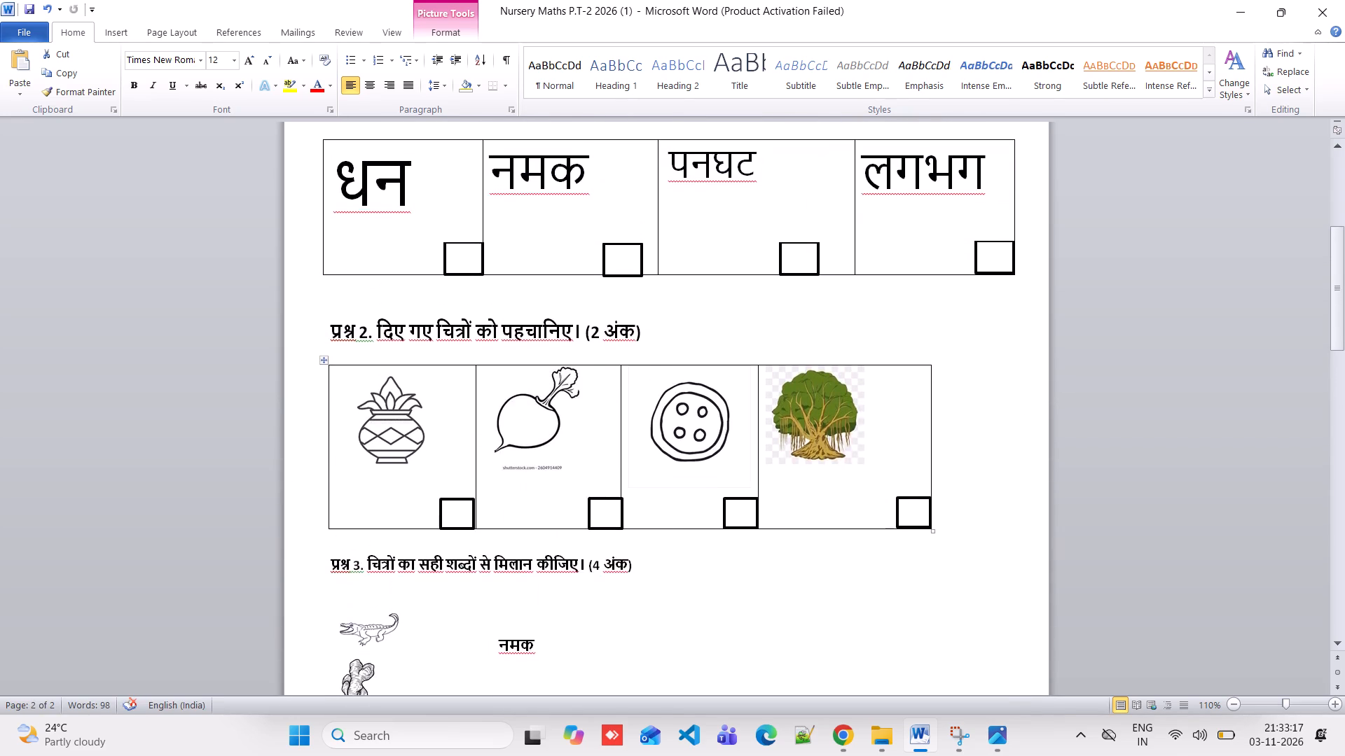
scroll(346, 330, "up", 2)
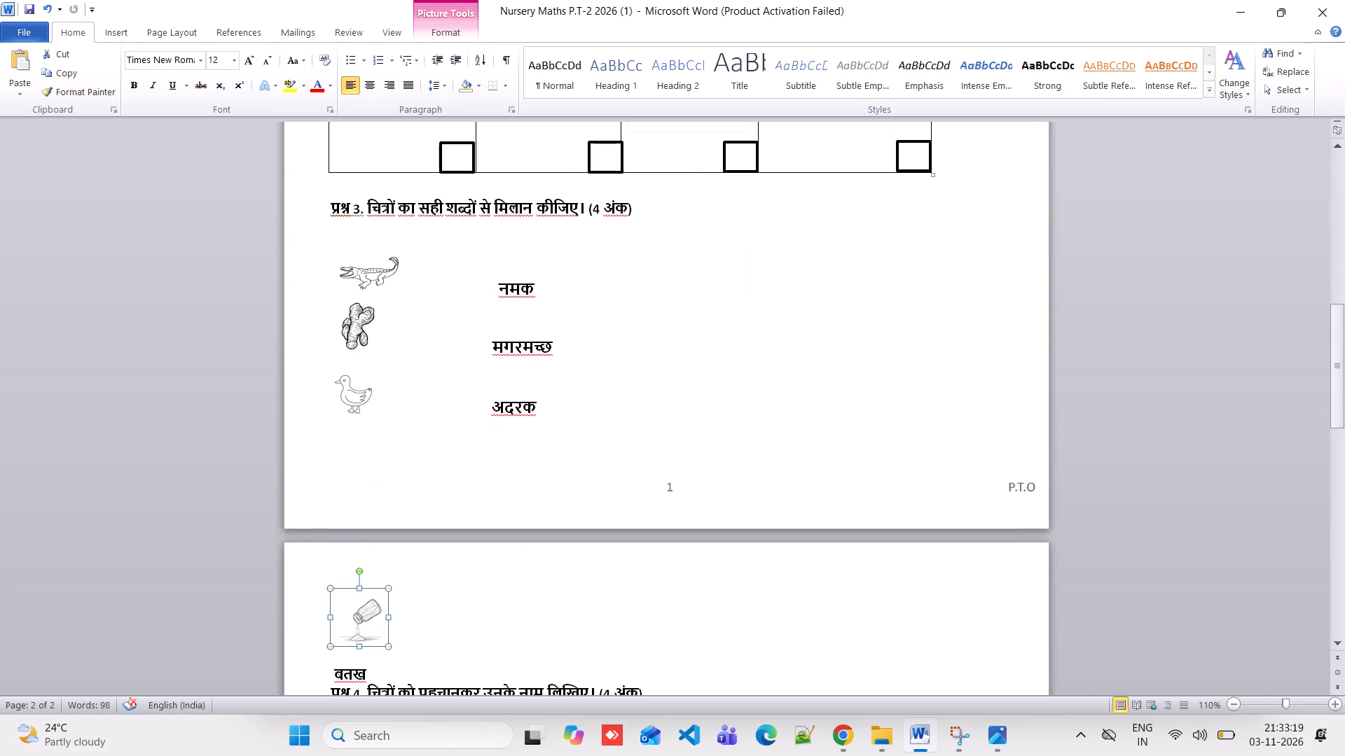
left_click(331, 273)
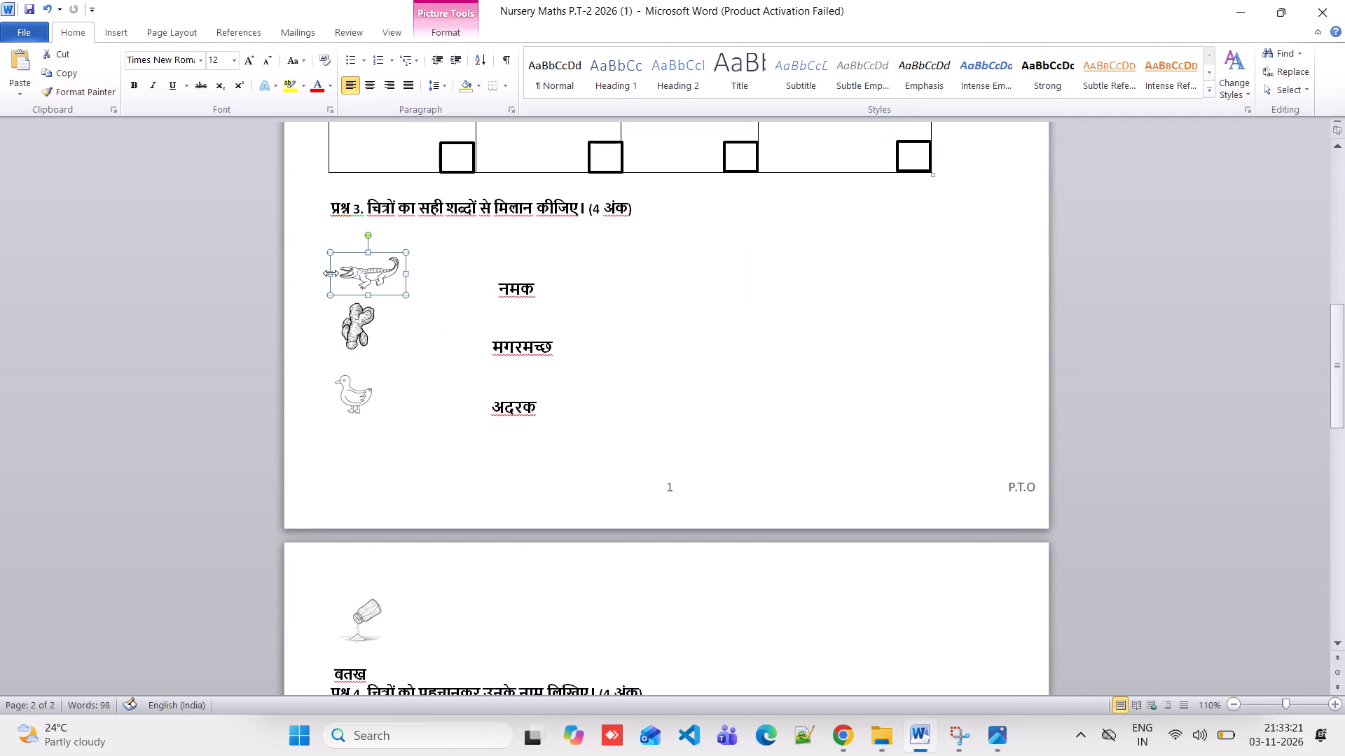
left_click(320, 274)
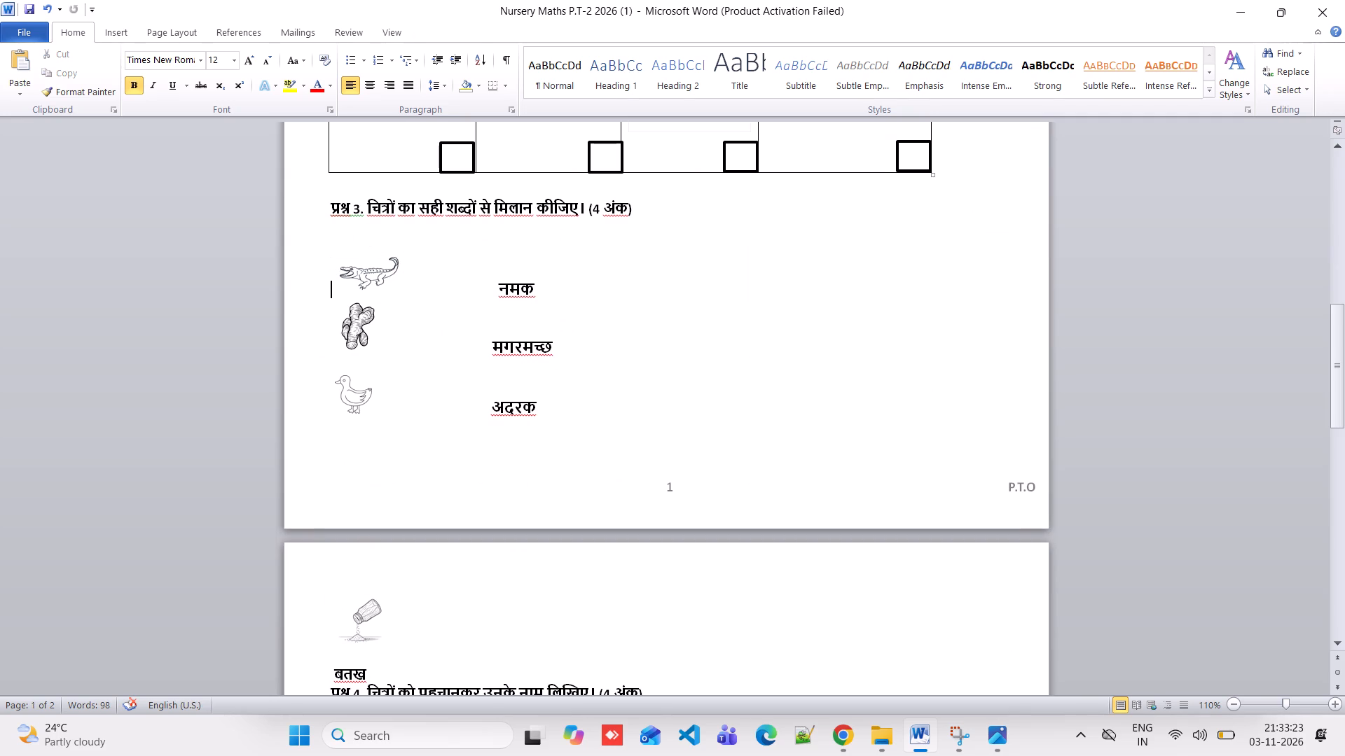
key("BackSpace")
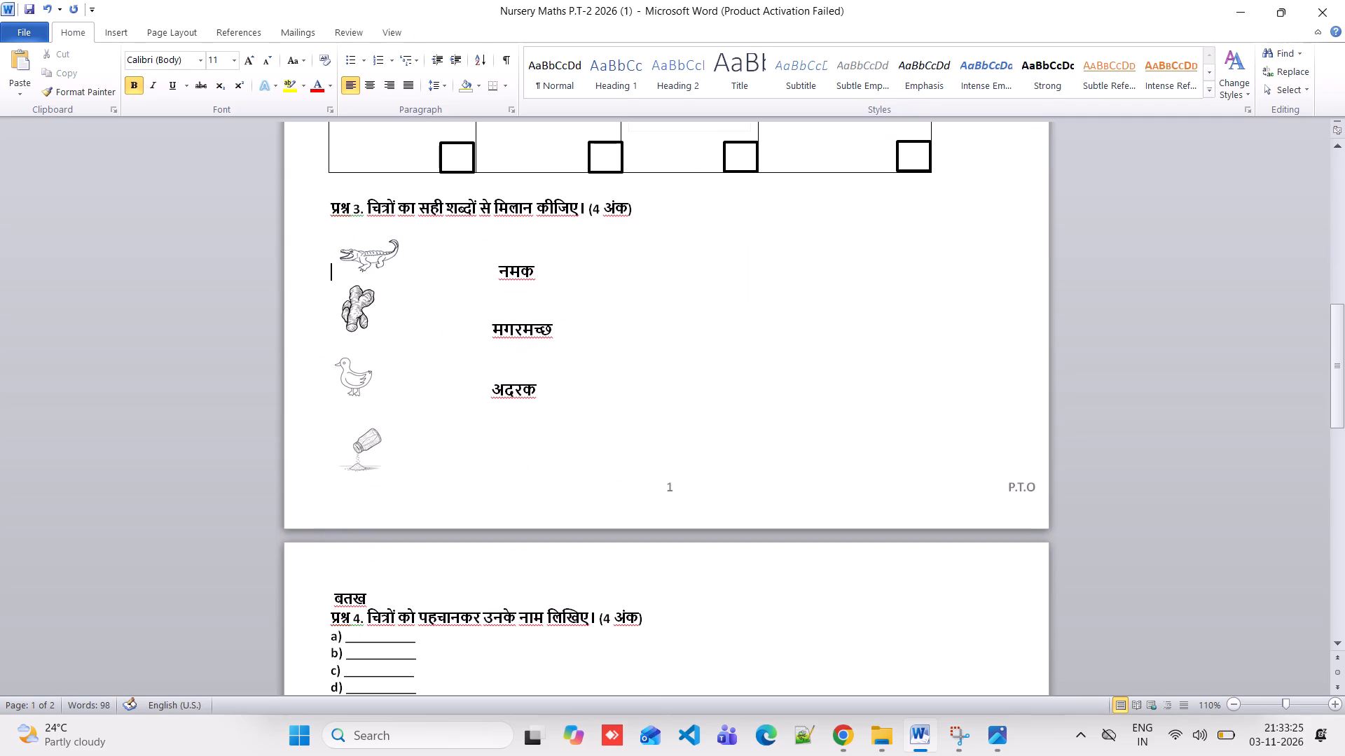
left_click(320, 274)
Join the salt shaker picture and the word बतख onto the end of the अदरक line.
left_click(329, 598)
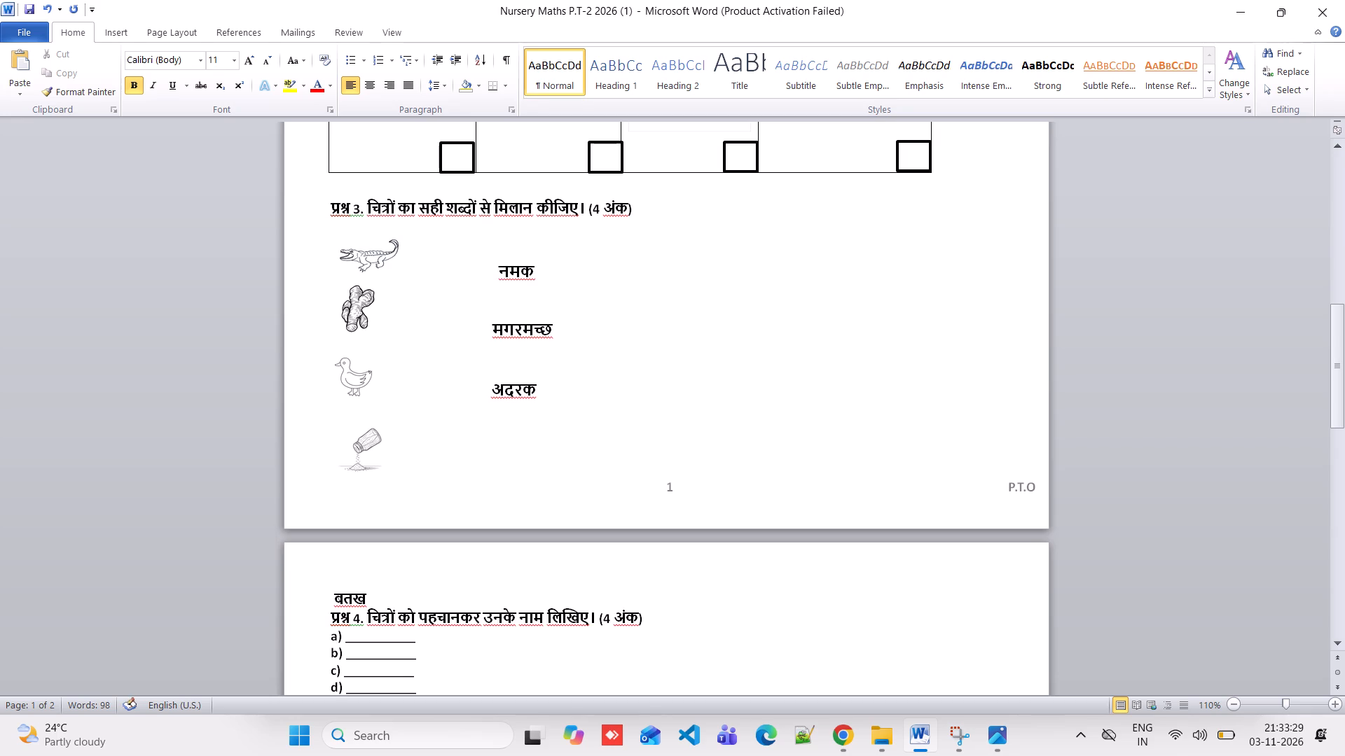
key("BackSpace")
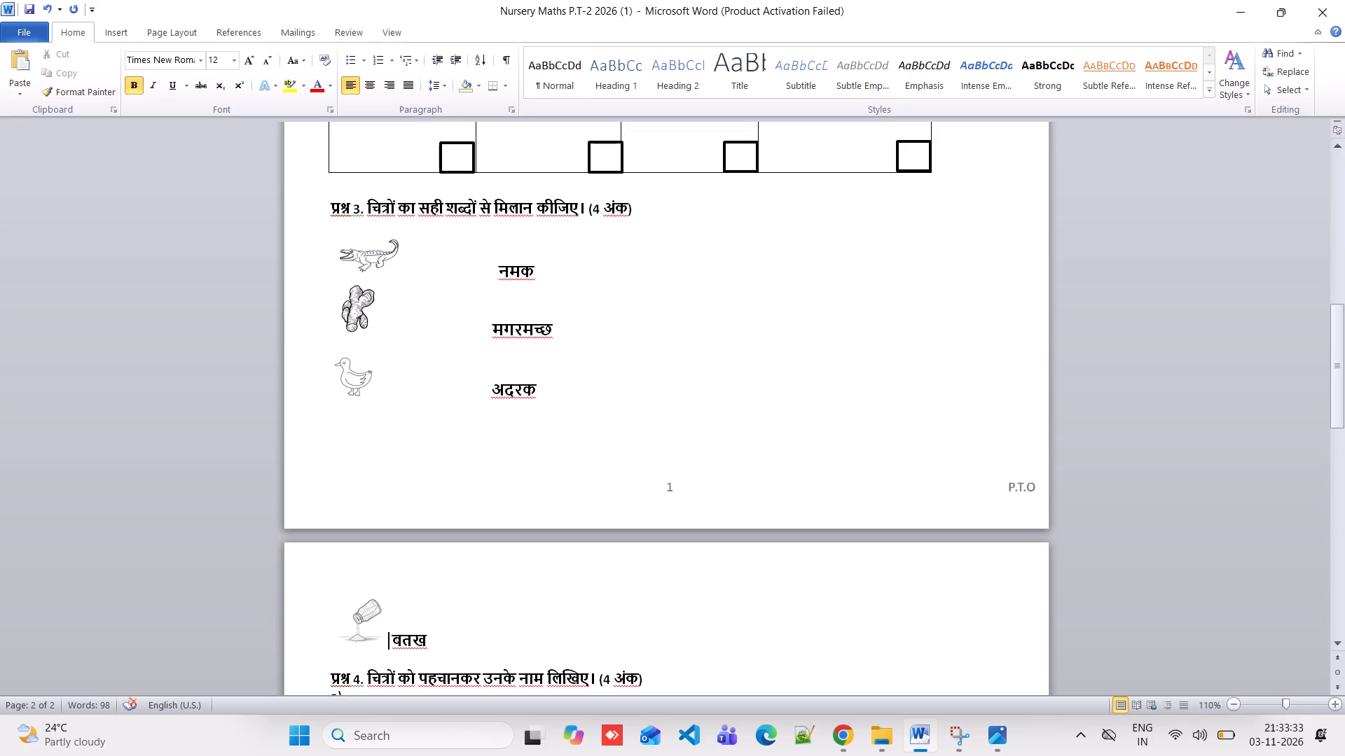
left_click(330, 619)
key("BackSpace")
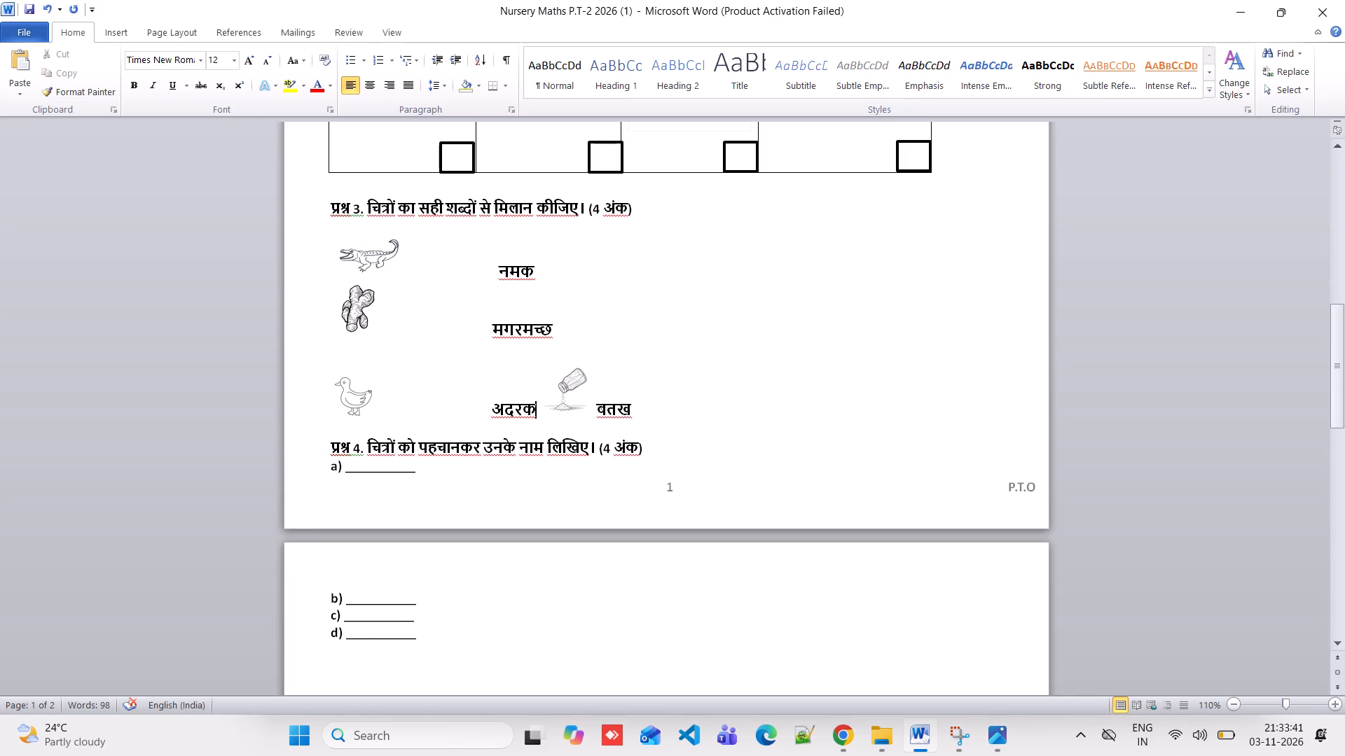
Join the प्रश्न 4 heading onto the बतख line and pad after बतख with spaces so the heading wraps below.
left_click(327, 442)
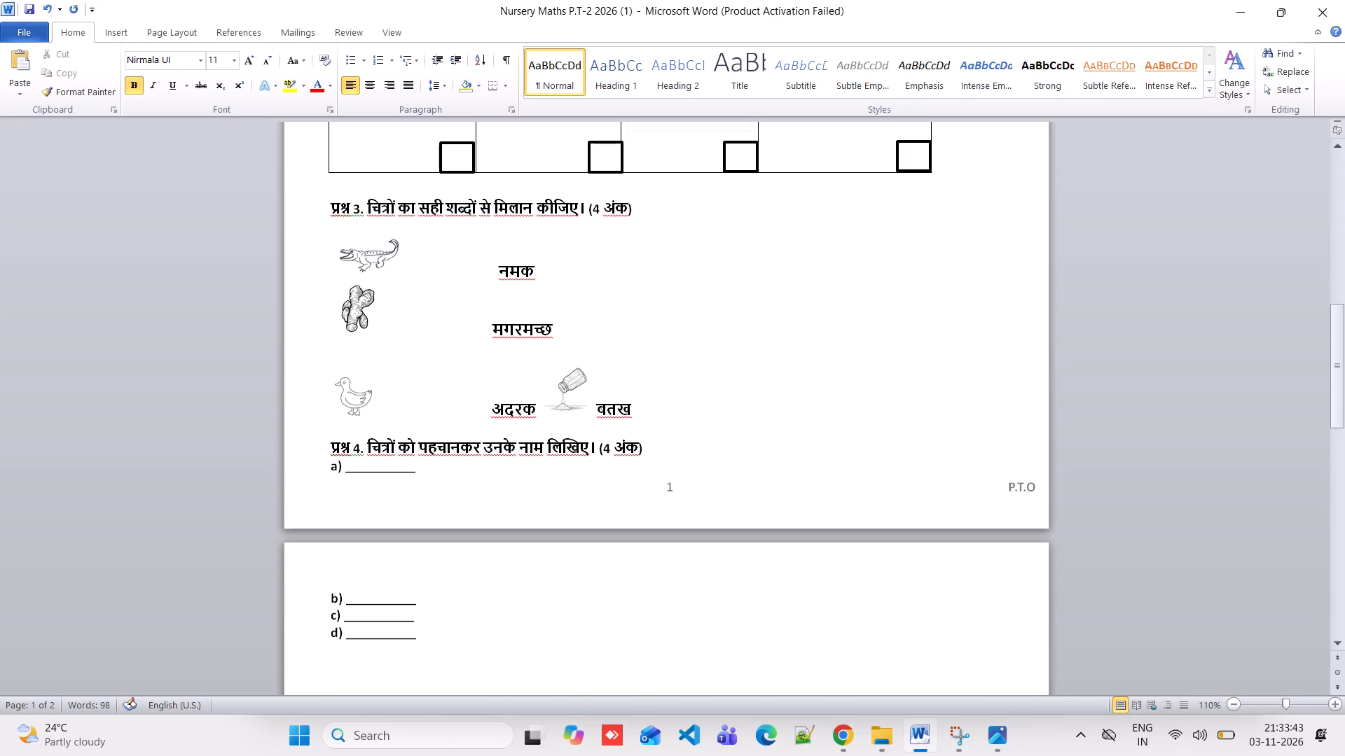
key("BackSpace")
key("space")
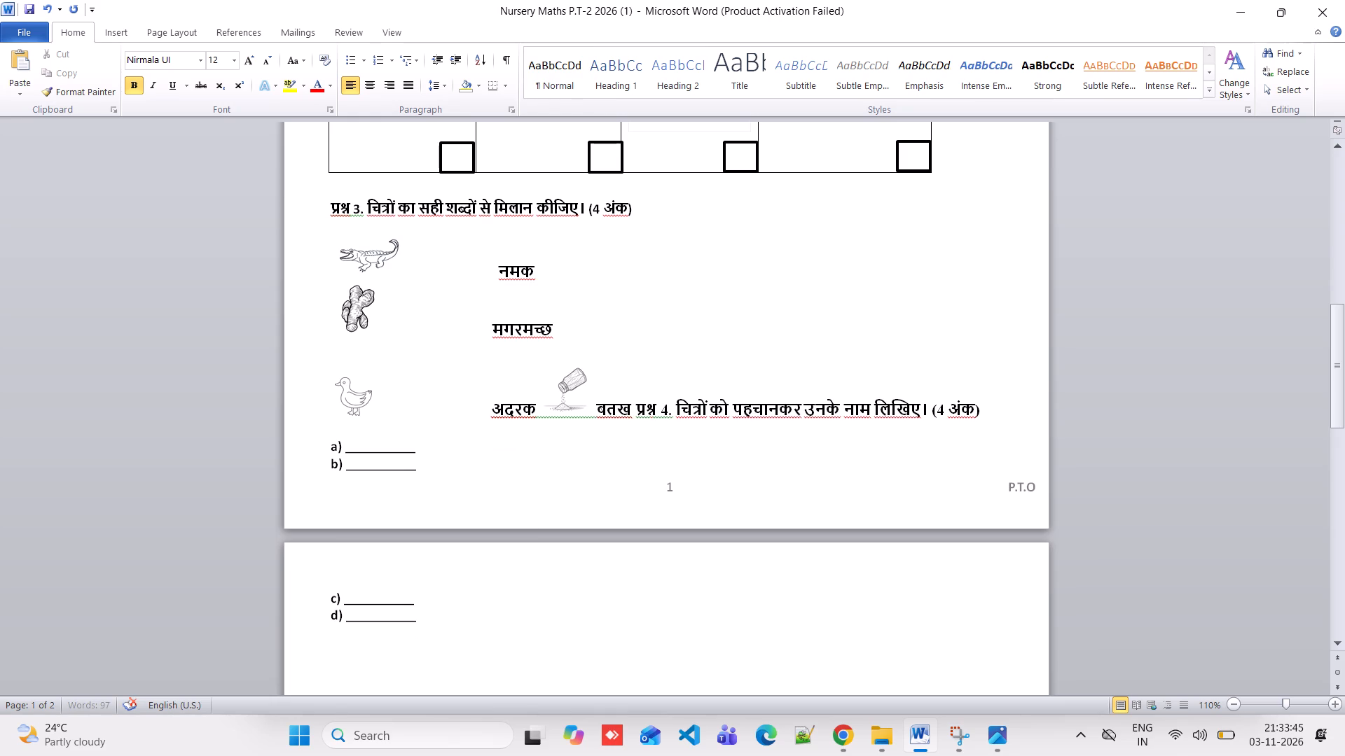
key("space")
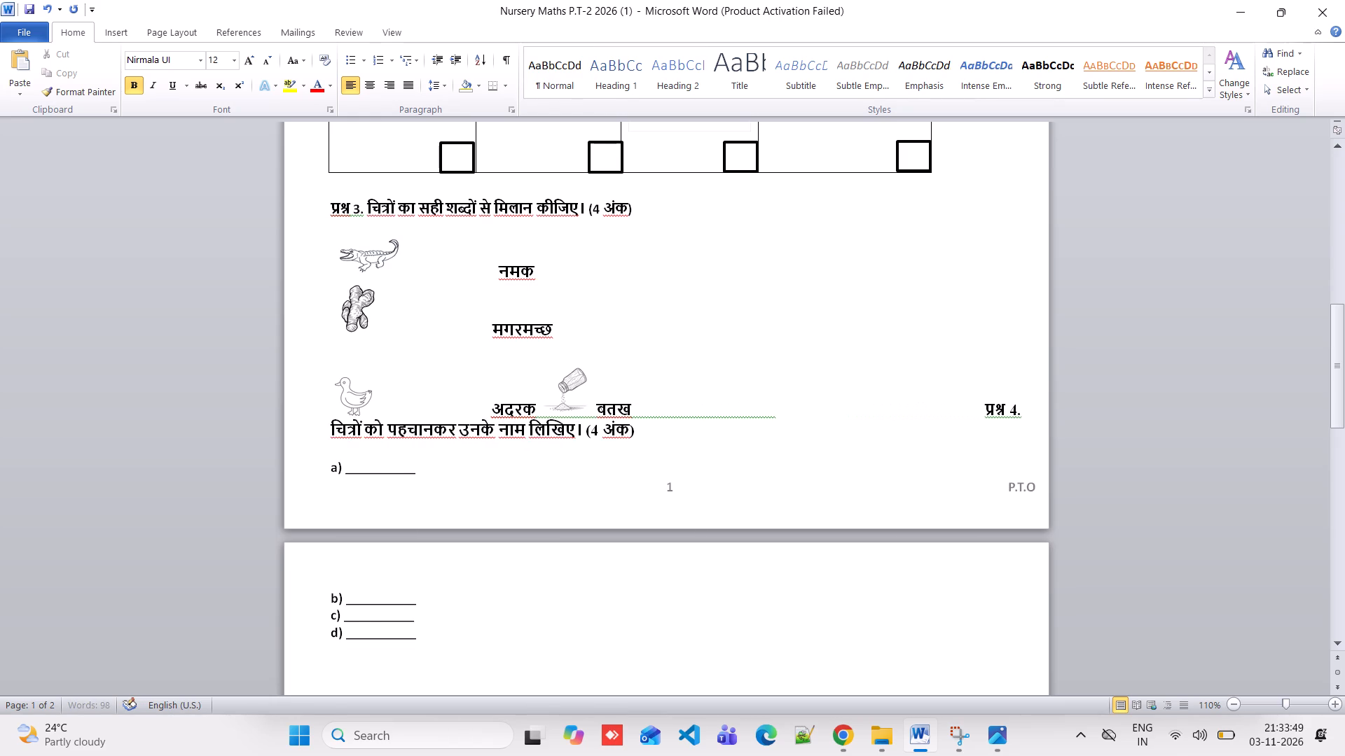
key("space")
key("space")
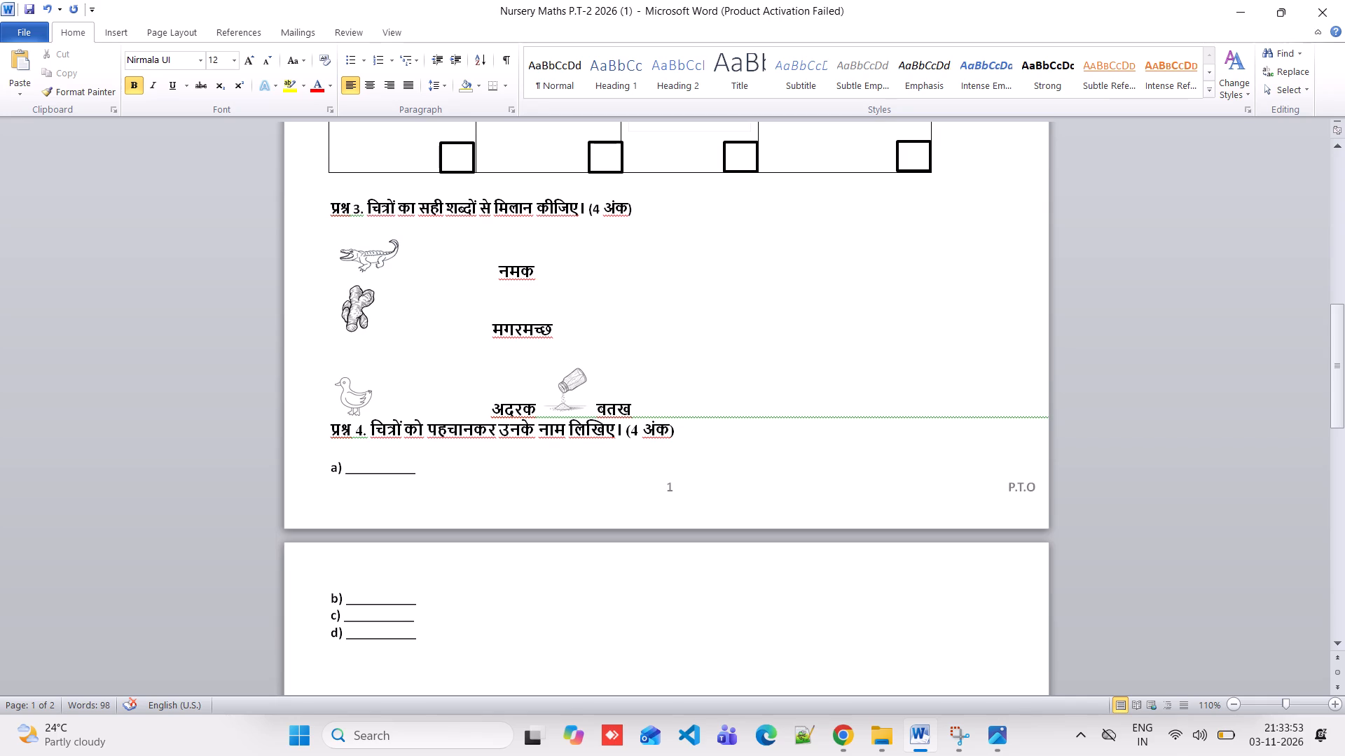
left_click(639, 406)
key("space")
key("space")
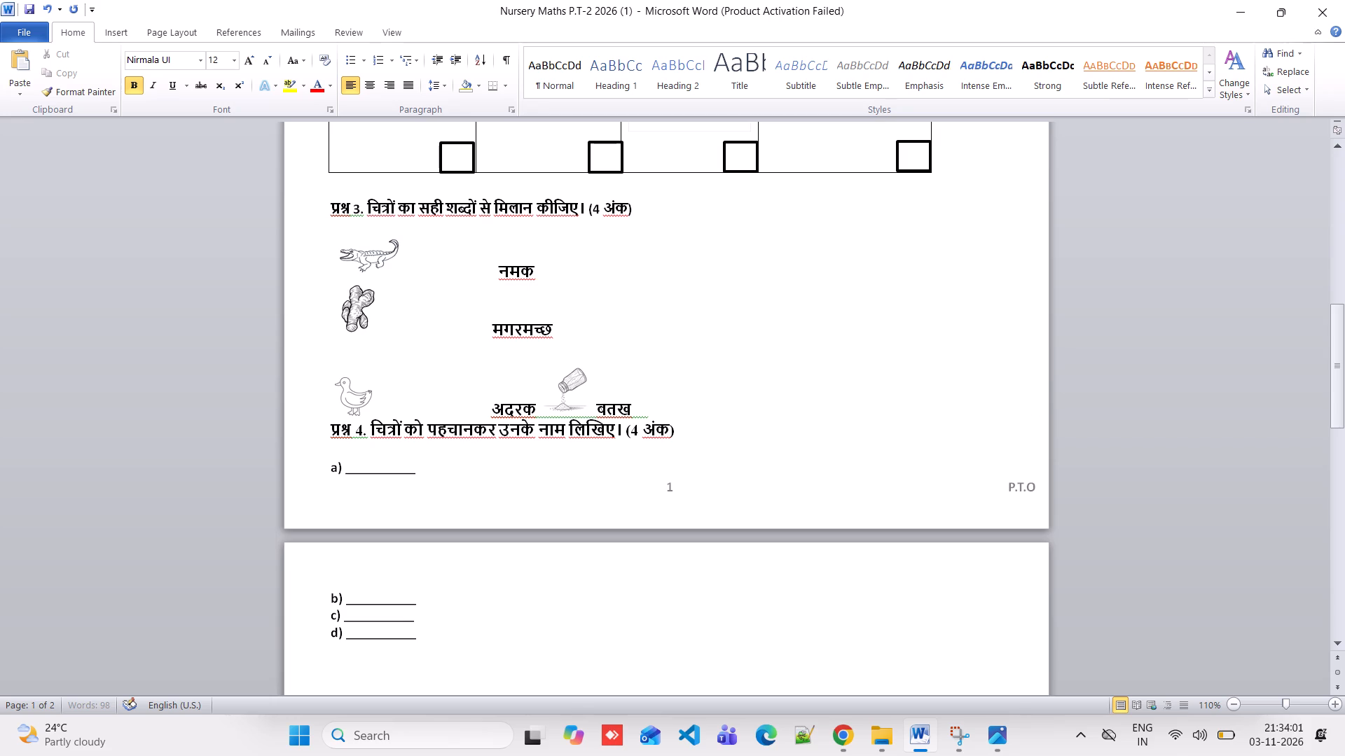
key("space")
key("space")
key("space")
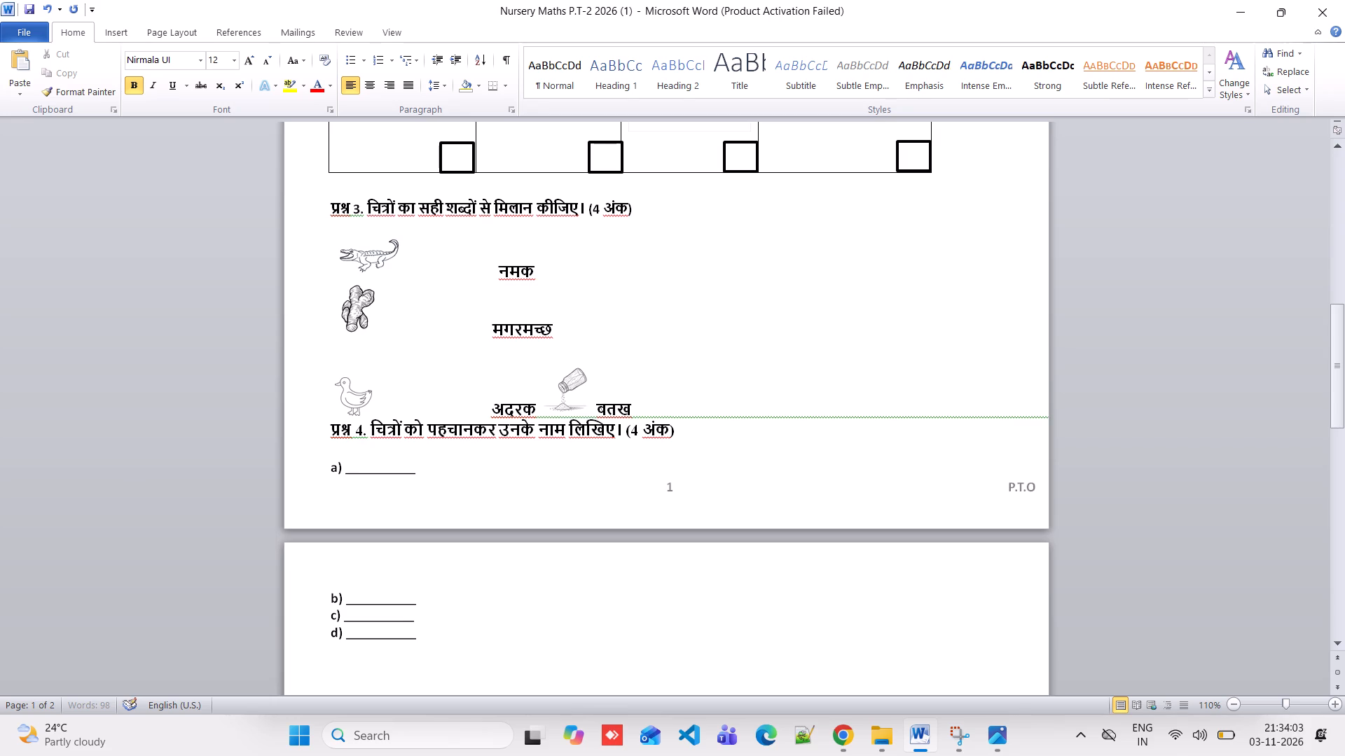
key("space")
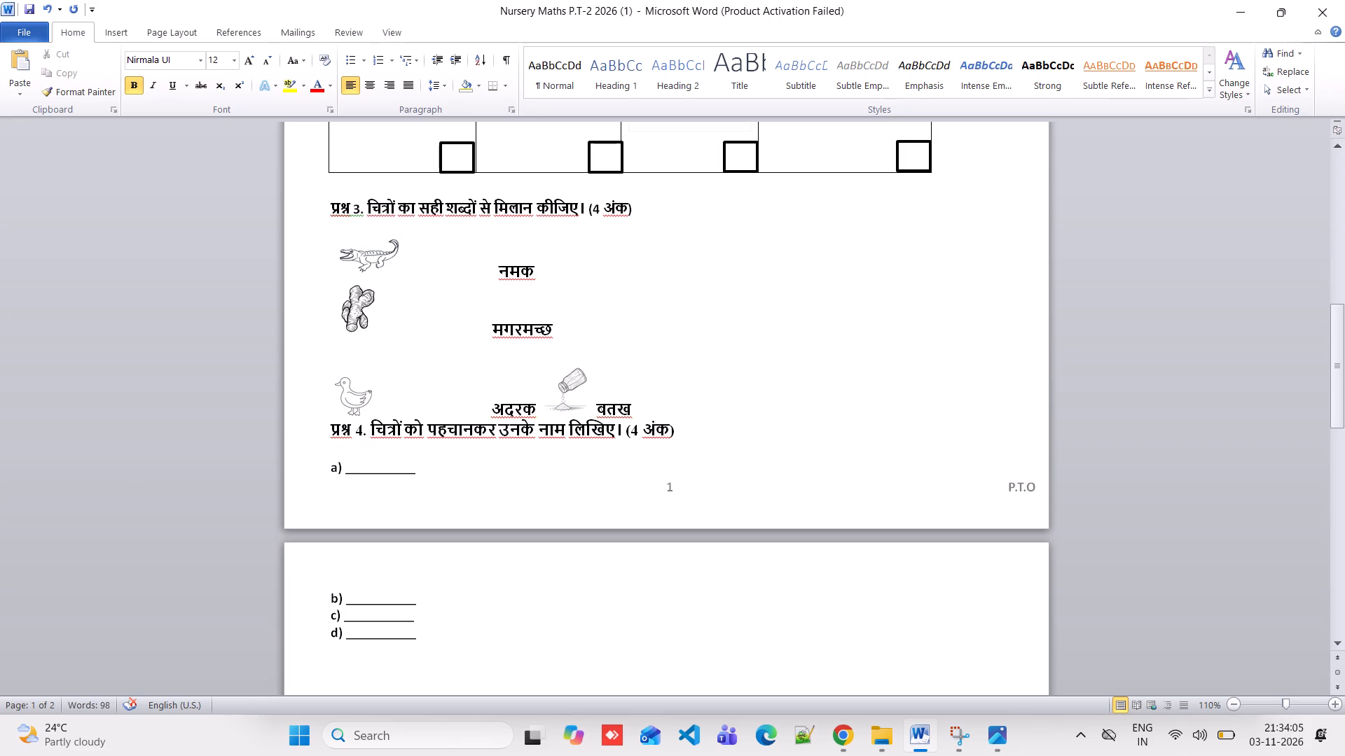
Insert spaces after अदरक so the salt shaker picture and बतख wrap onto their own line.
left_click(543, 406)
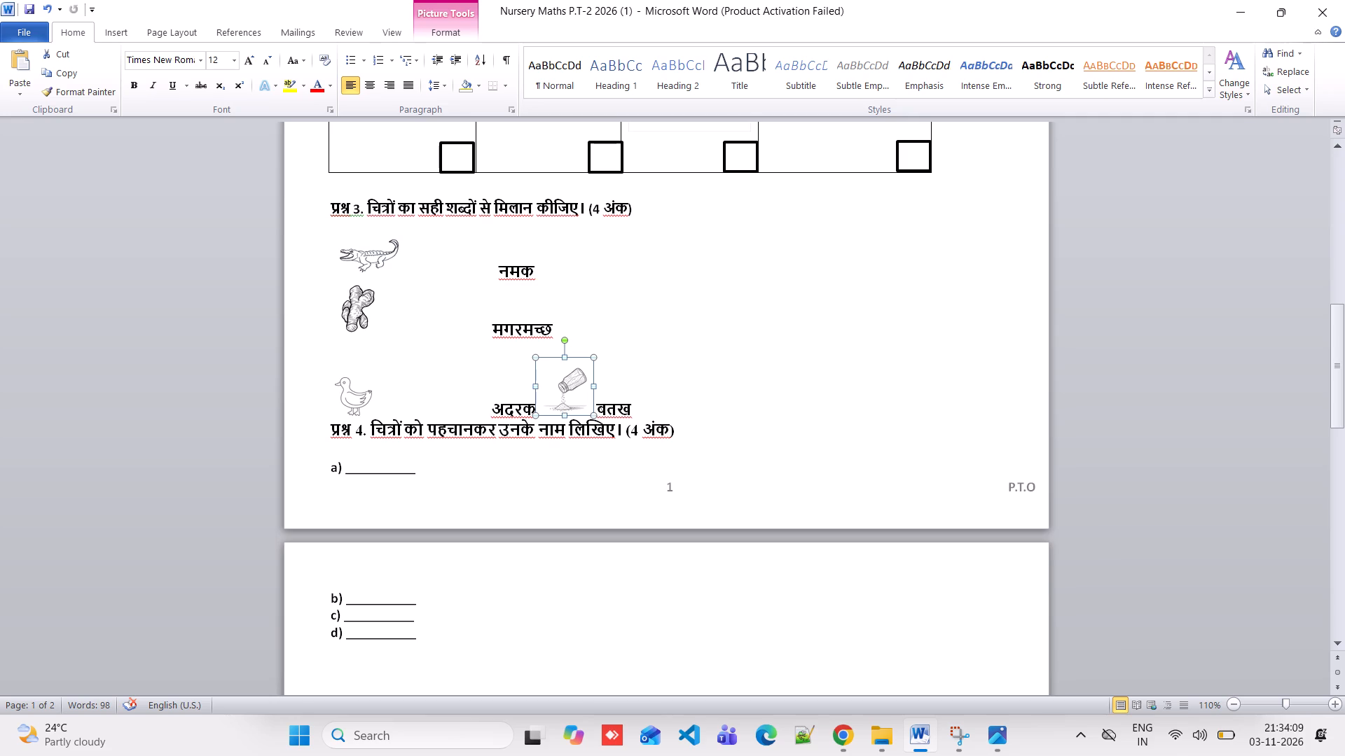
left_click(505, 373)
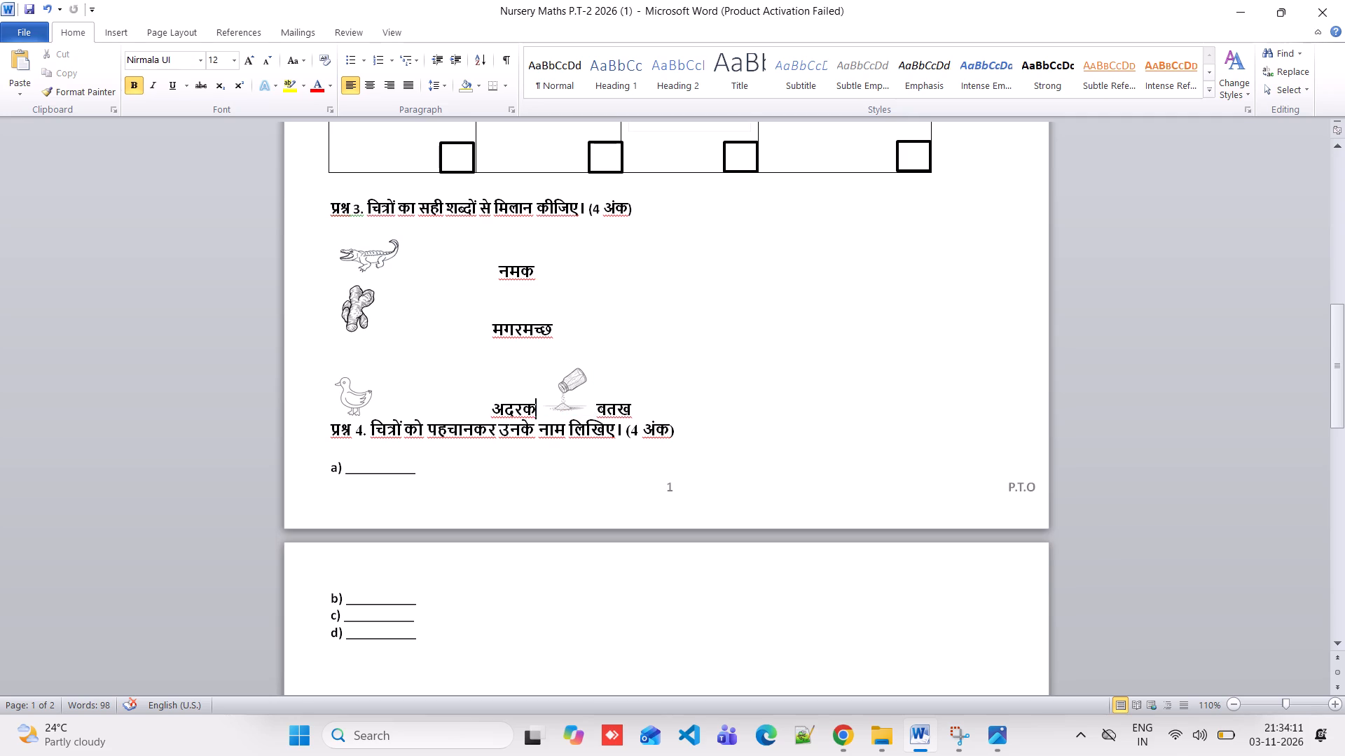
left_click(534, 412)
key("space")
key("space")
key("space")
key("space")
key("space")
key("space")
key("space")
key("space")
key("space")
key("space")
key("space")
key("space")
key("space")
key("space")
key("space")
key("space")
key("space")
key("space")
key("space")
key("space")
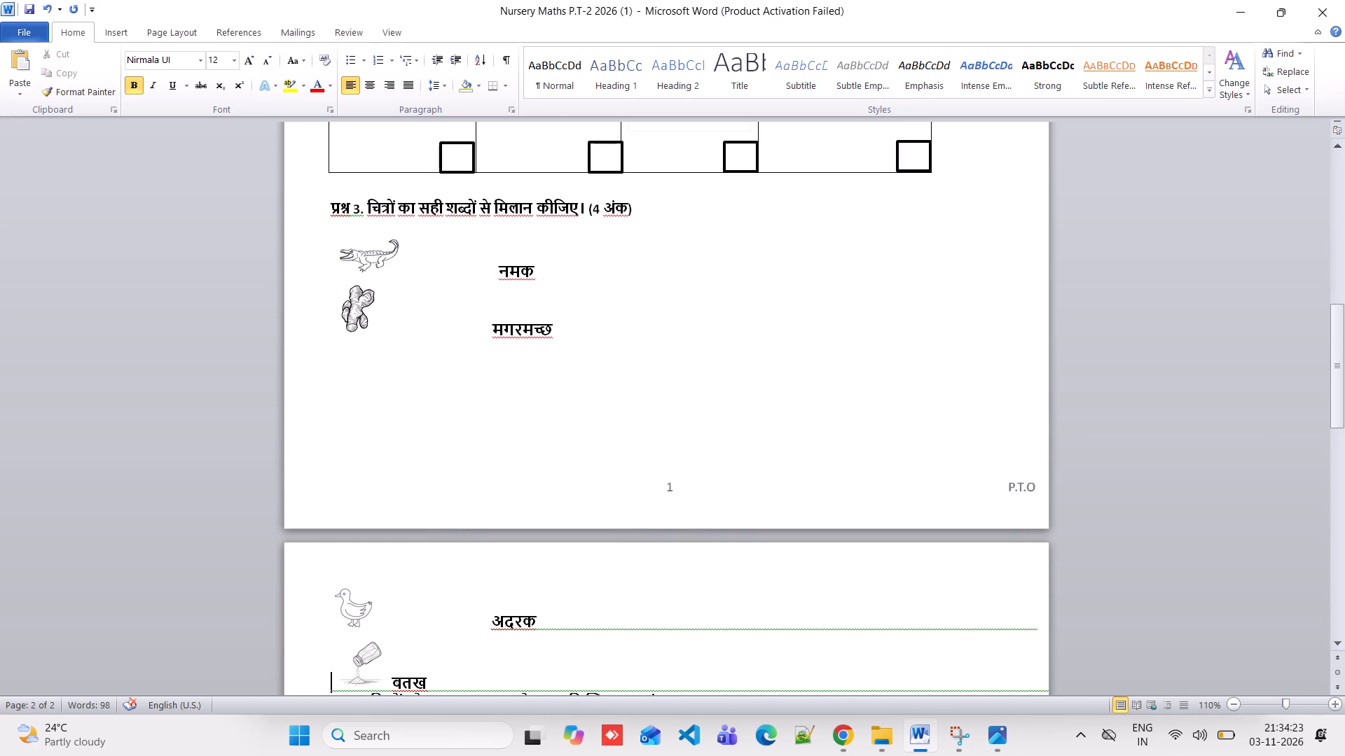
Join the duck picture and अदरक onto the मगरमच्छ line and space them across from मगरमच्छ.
left_click(333, 599)
key("BackSpace")
key("BackSpace")
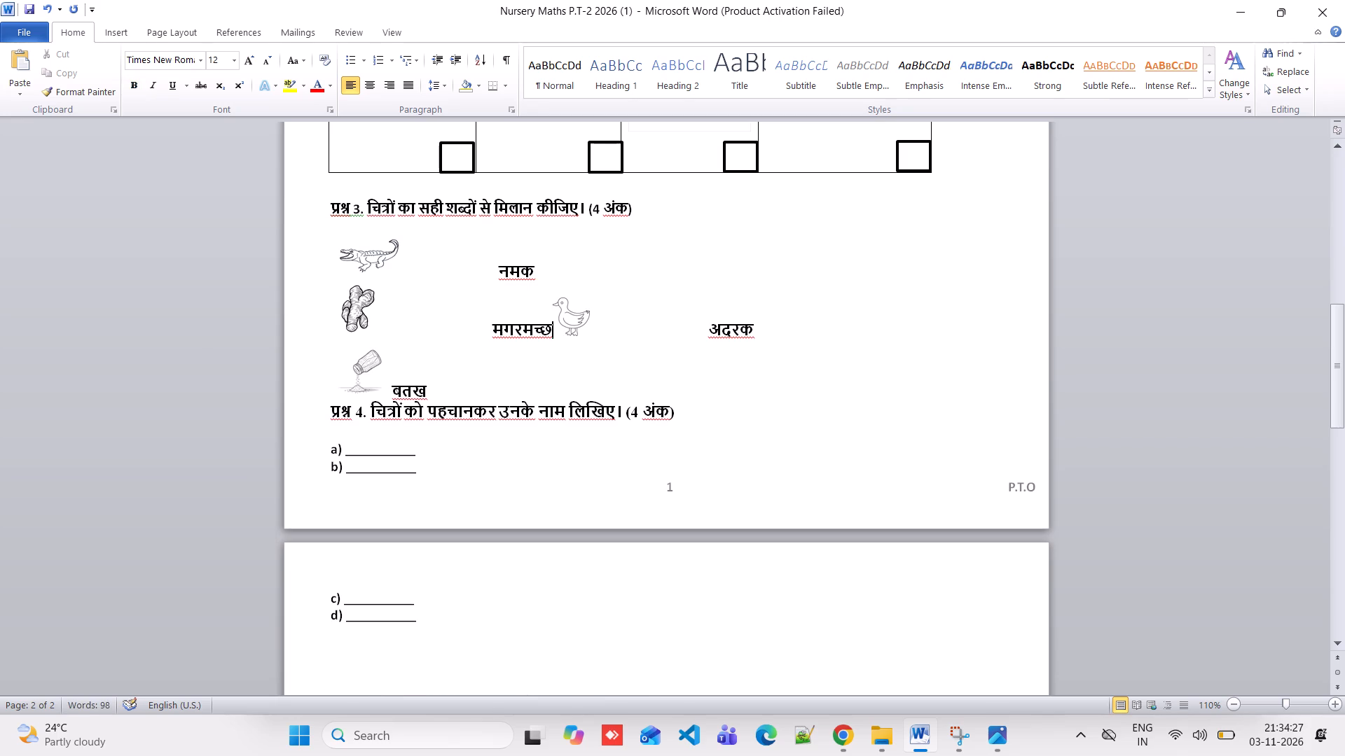
key("space")
key("space")
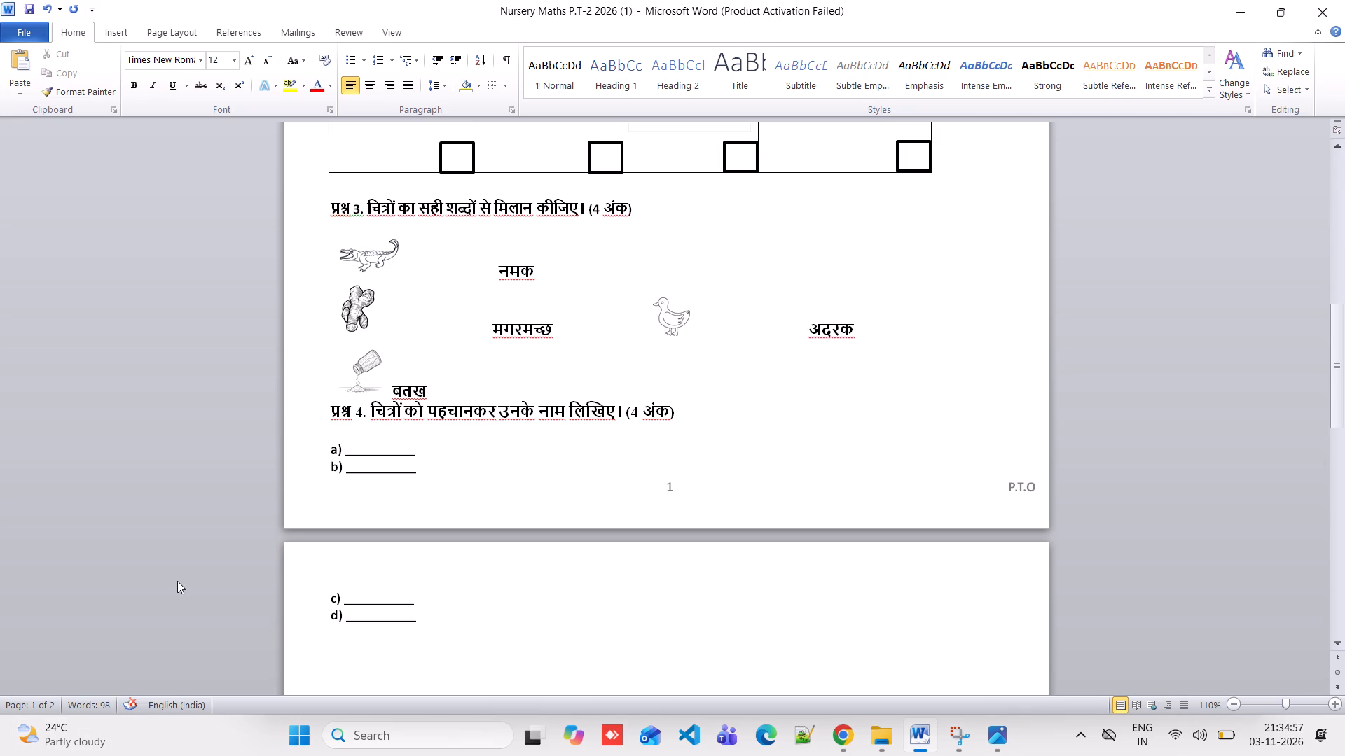
Insert a run of spaces in front of the प्रश्न 4 heading below the salt shaker picture.
left_click(327, 414)
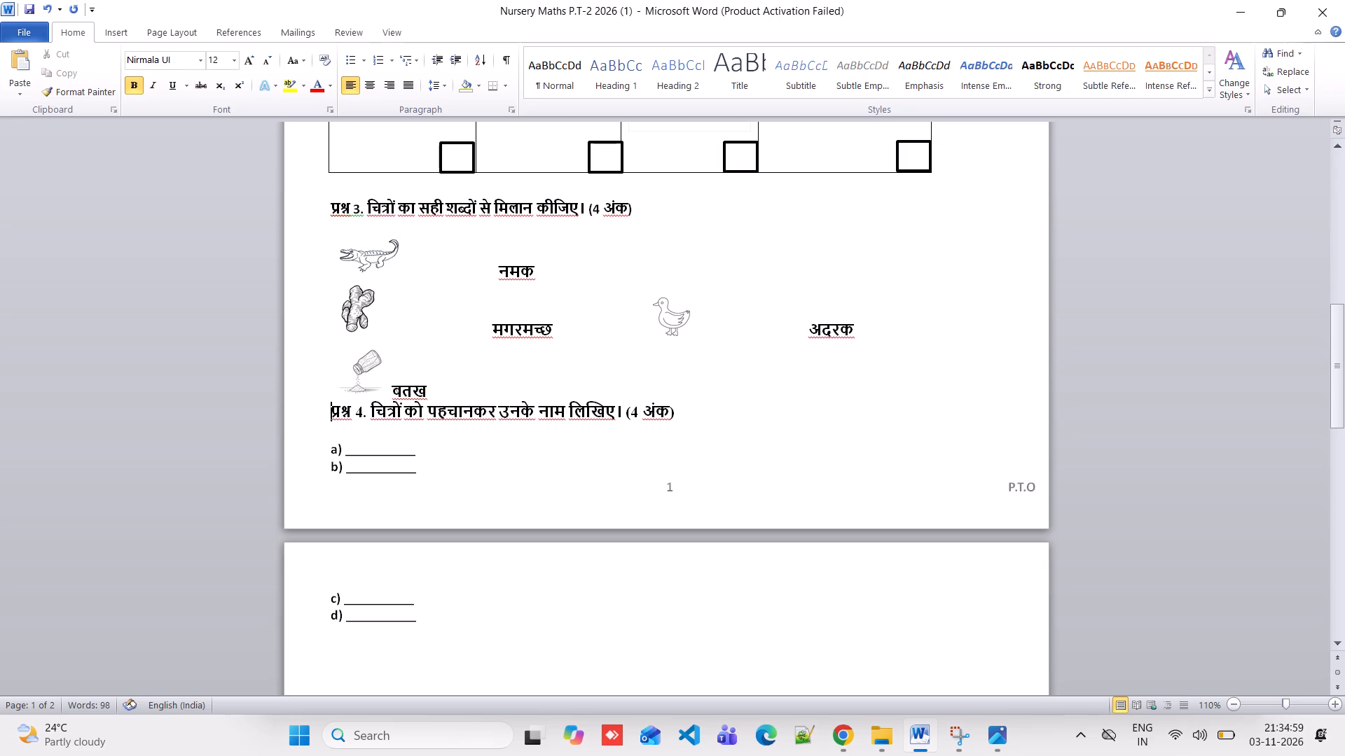
key("space")
key("space")
key("space")
key("space")
key("space")
key("space")
key("space")
key("space")
key("space")
key("space")
key("space")
key("space")
key("space")
key("space")
key("space")
key("space")
key("space")
key("space")
key("space")
key("space")
key("space")
key("space")
key("space")
Insert blank lines above the प्रश्न 4 heading so that it starts on the second page.
key("space")
key("space")
key("space")
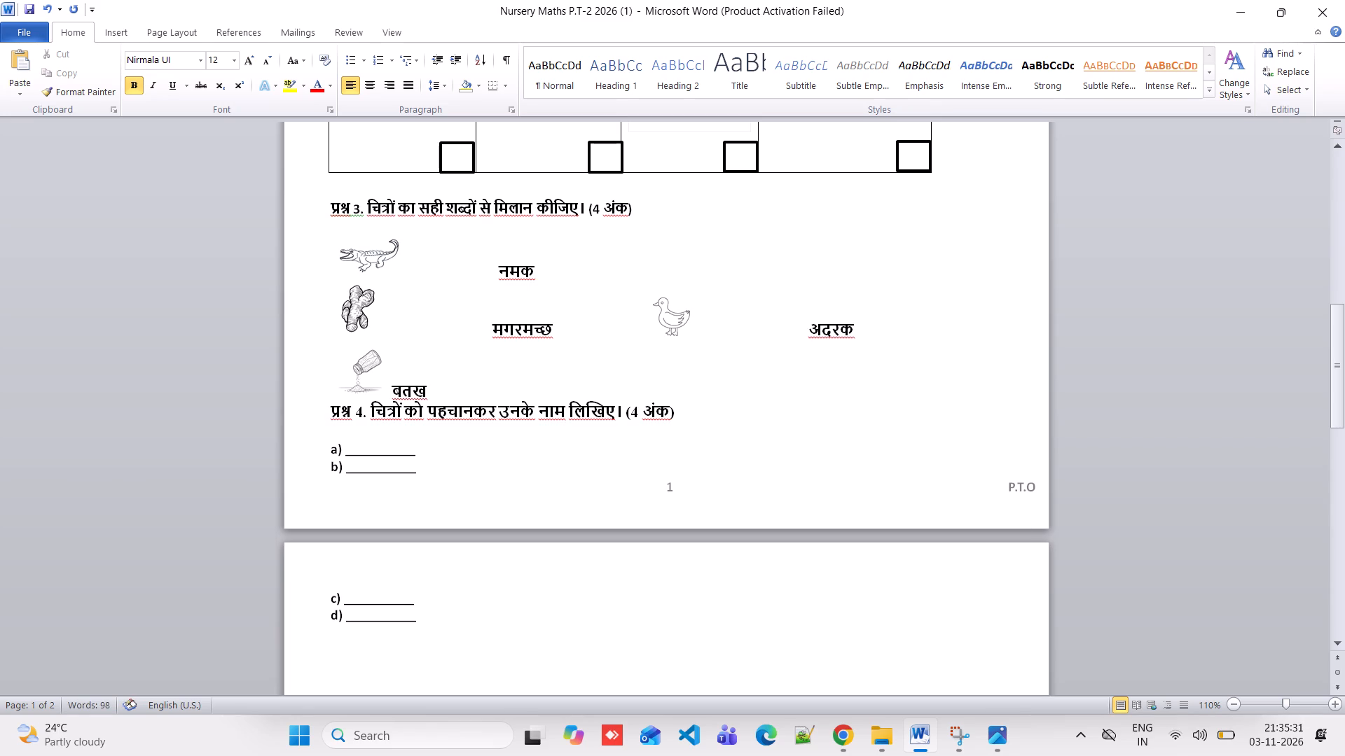
key("Return")
key("Return")
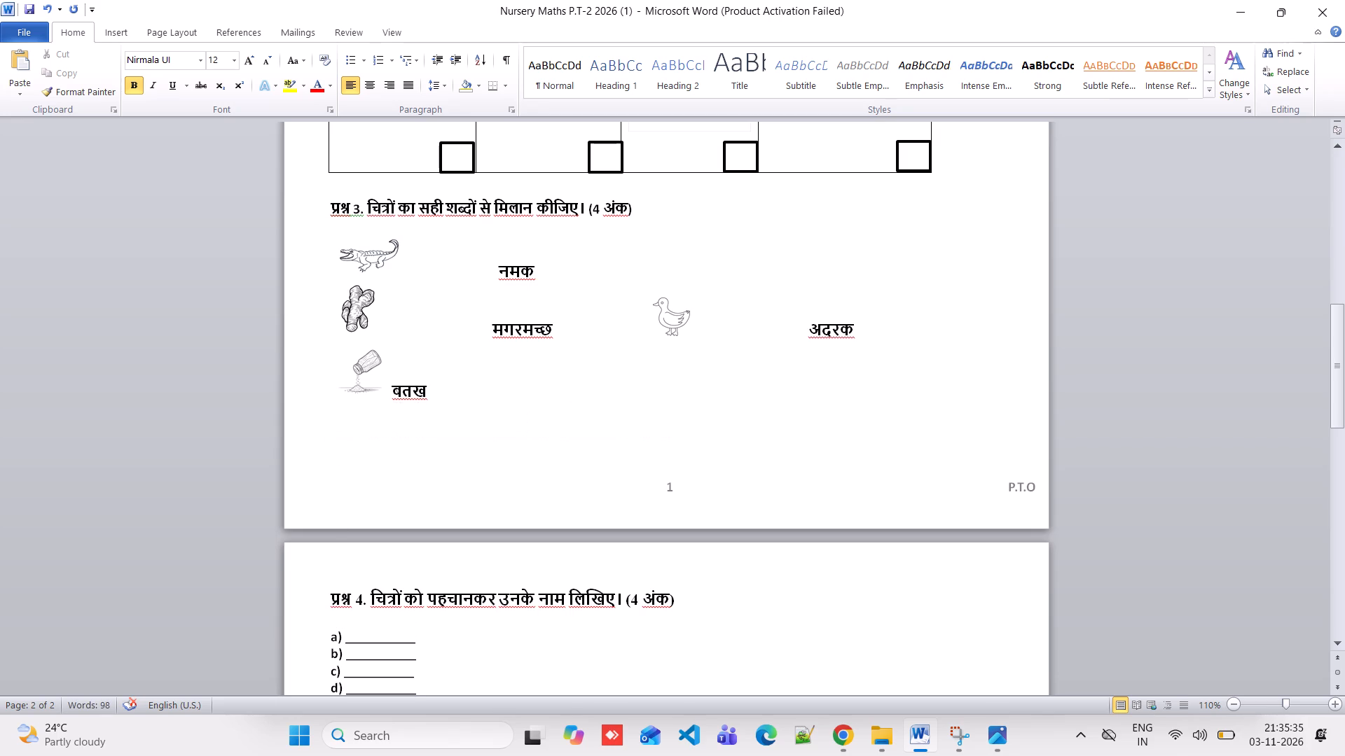
key("Return")
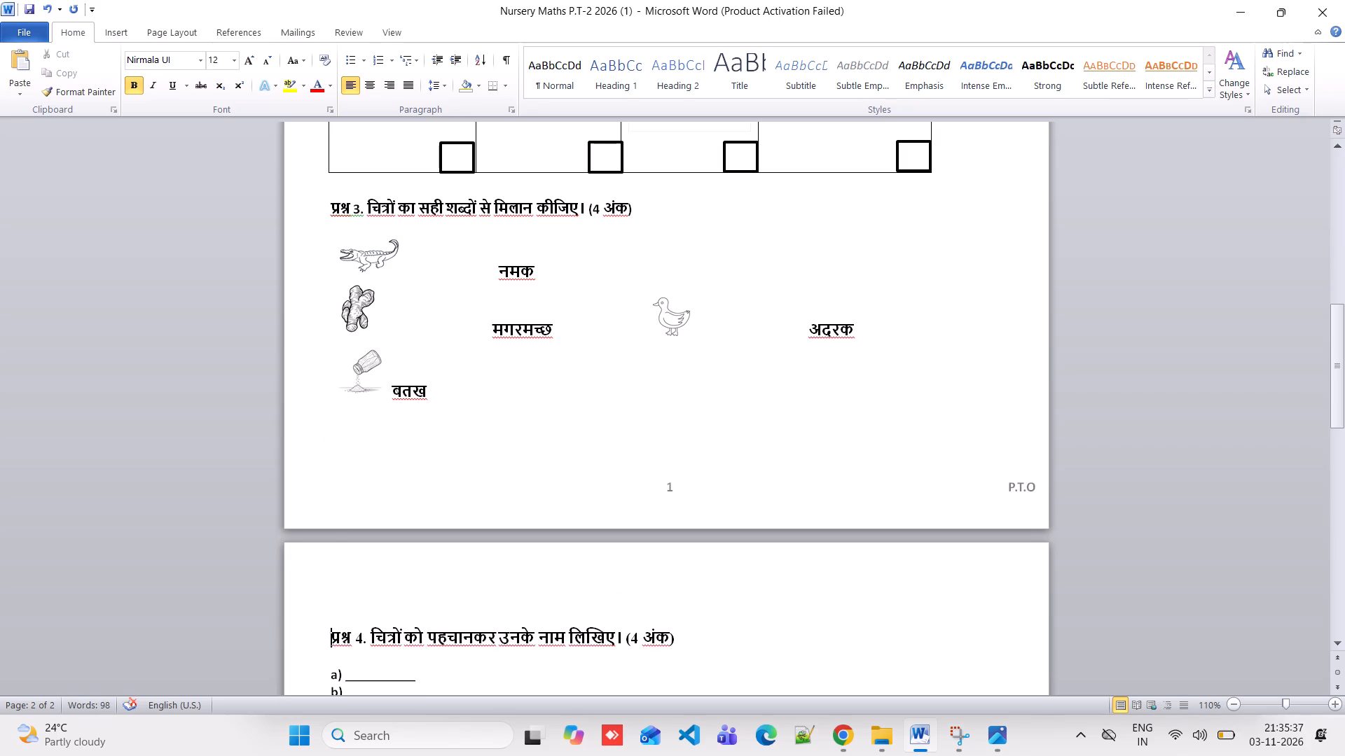
key("BackSpace")
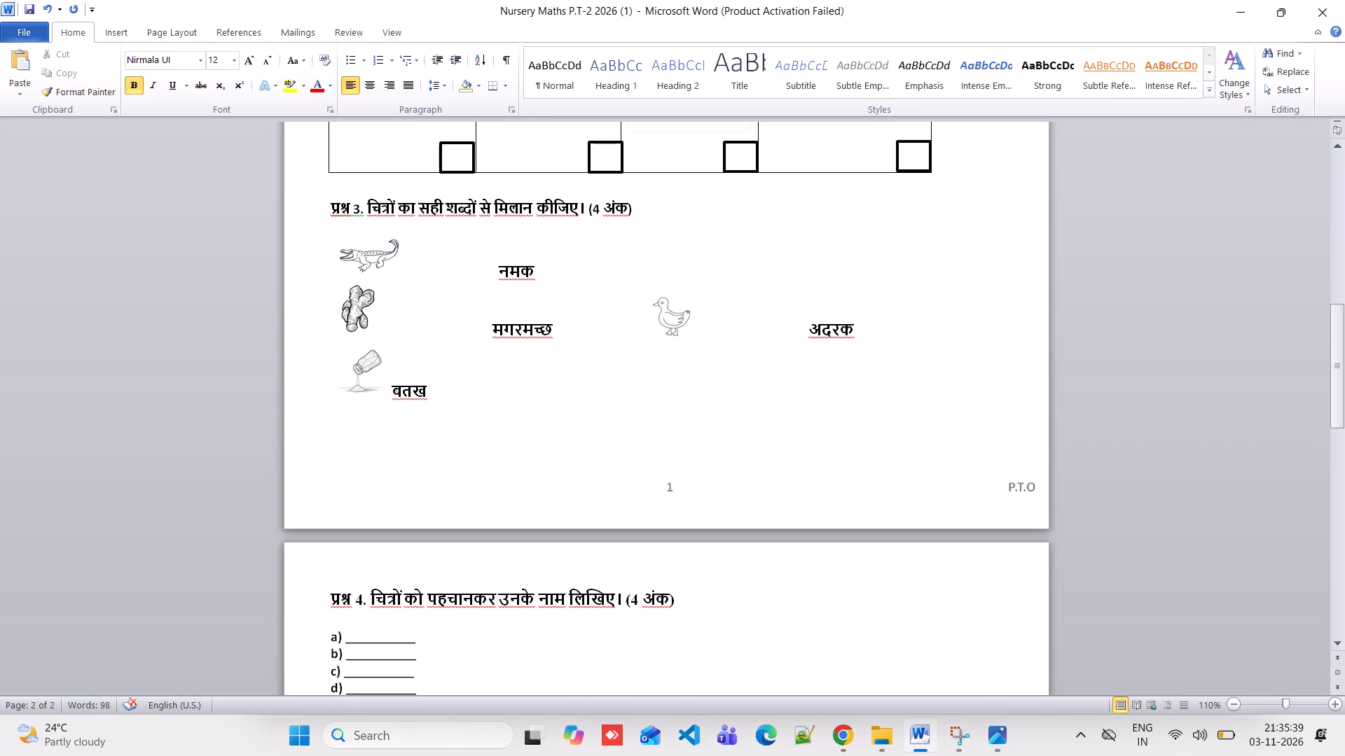
Break the मगरमच्छ line before the duck picture so the duck and अदरक form their own row.
left_click(633, 324)
key("Return")
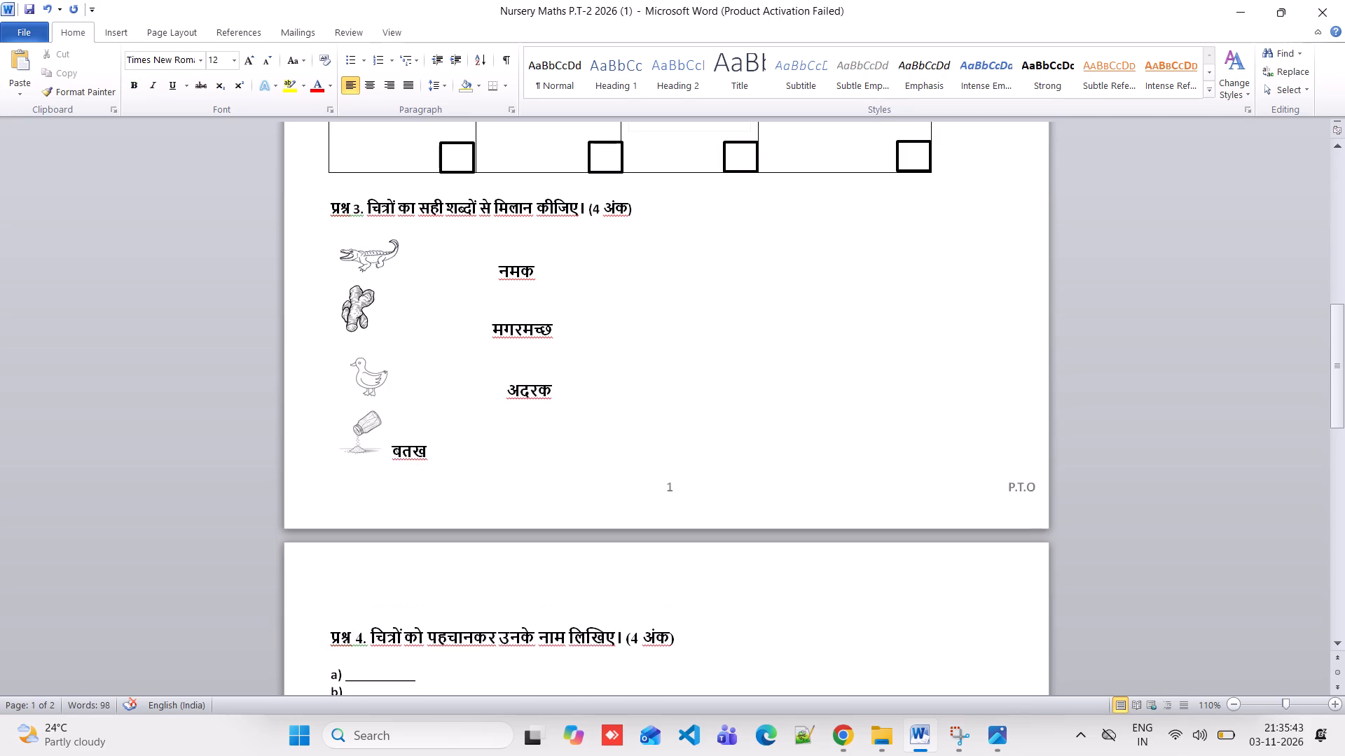
Insert spaces between the salt shaker picture and बतख to shift the word across into the word column.
left_click(389, 449)
key("space")
key("space")
key("space")
key("space")
key("space")
key("space")
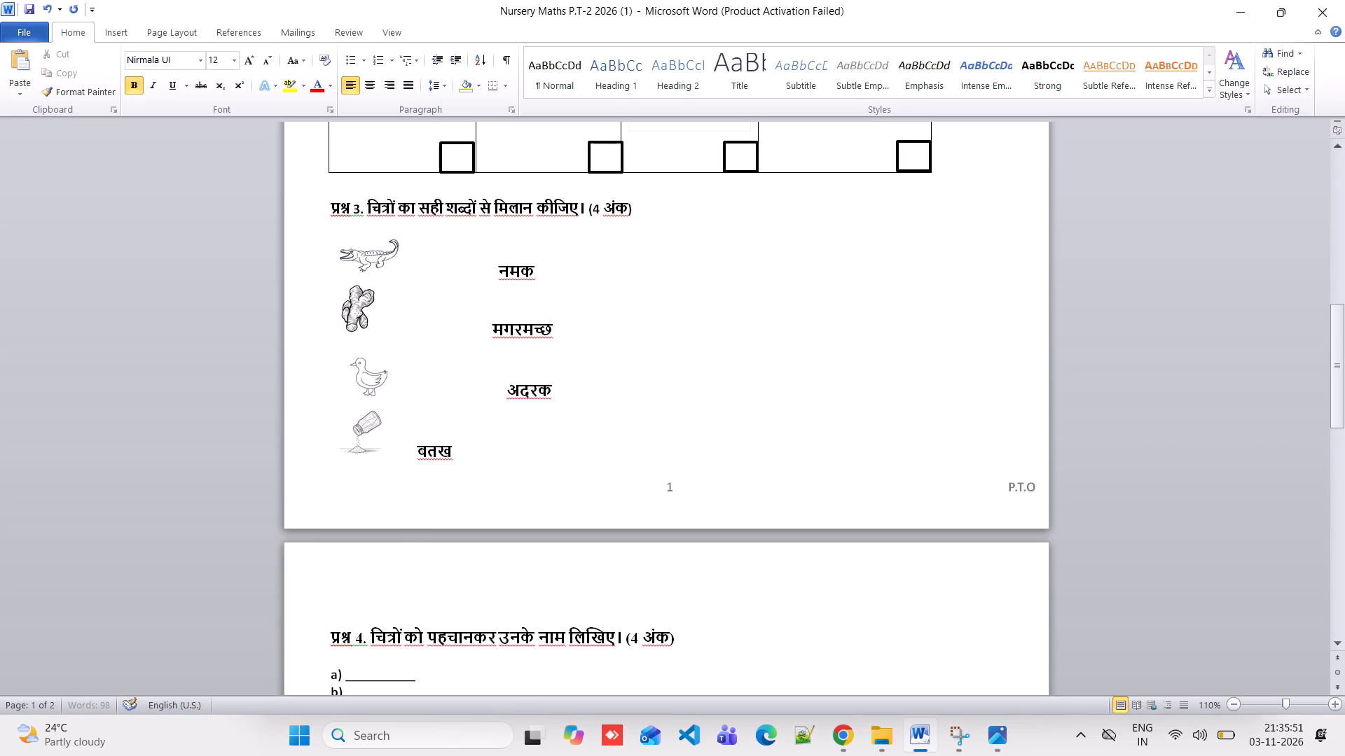
key("space")
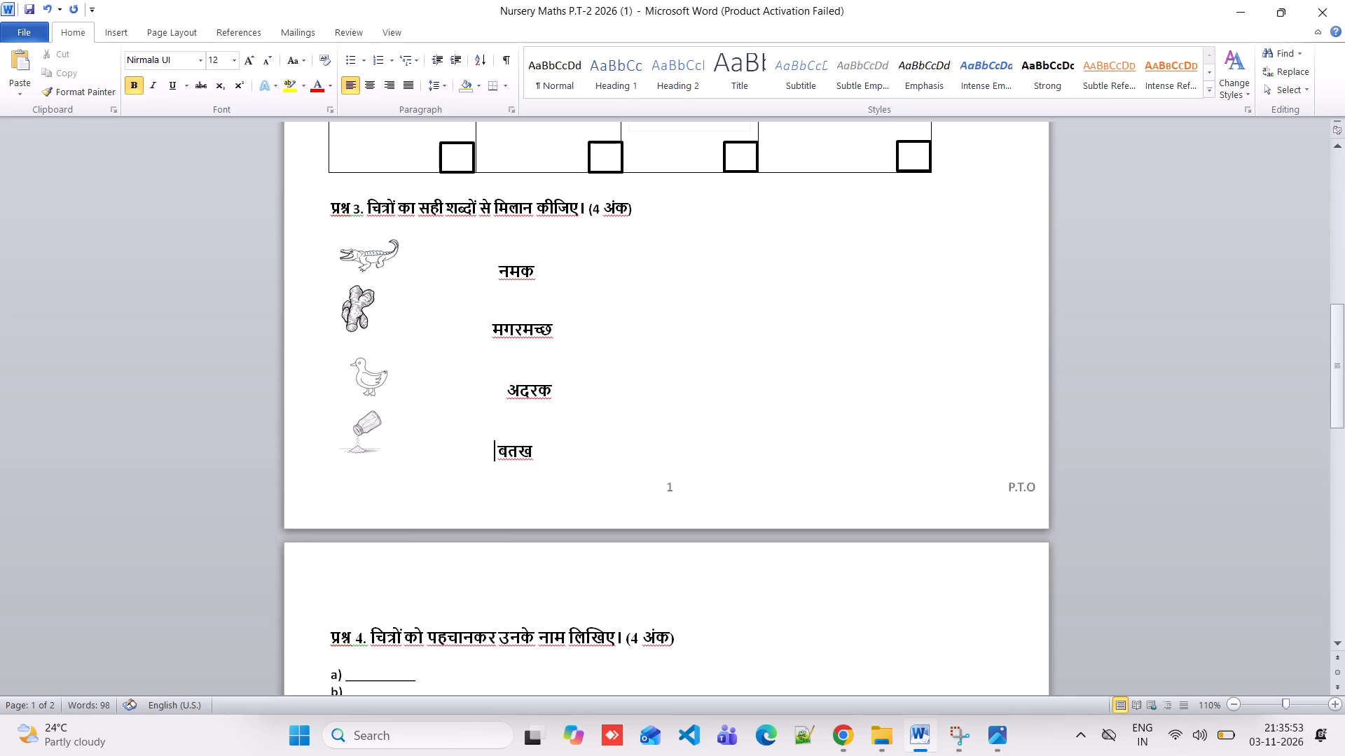
key("space")
key("space")
Remove extra spaces before अदरक and बतख so both words line up under नमक.
left_click(504, 390)
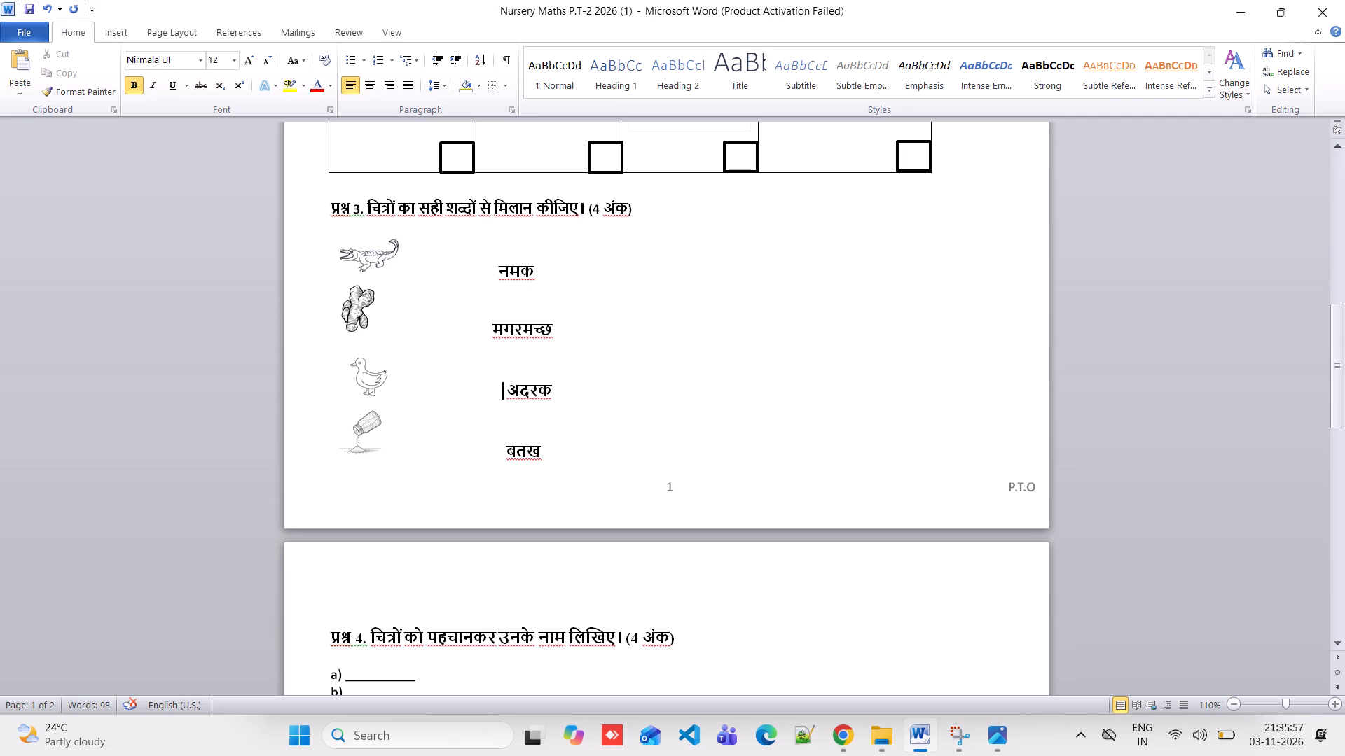
key("BackSpace")
key("BackSpace")
left_click(503, 456)
key("BackSpace")
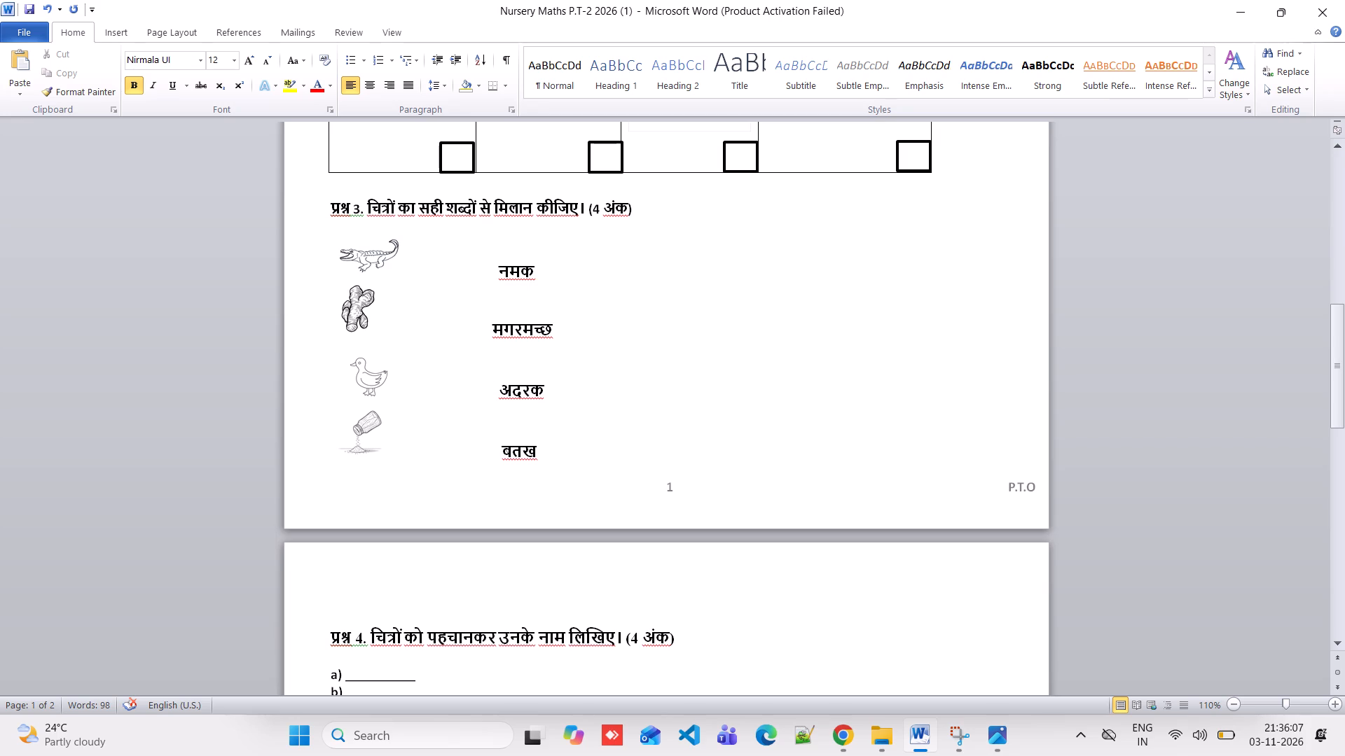
key("BackSpace")
left_click(326, 262)
Insert a run of spaces after a) in प्रश्न 4 to leave picture room before its answer blank.
scroll(326, 262, "down", 3)
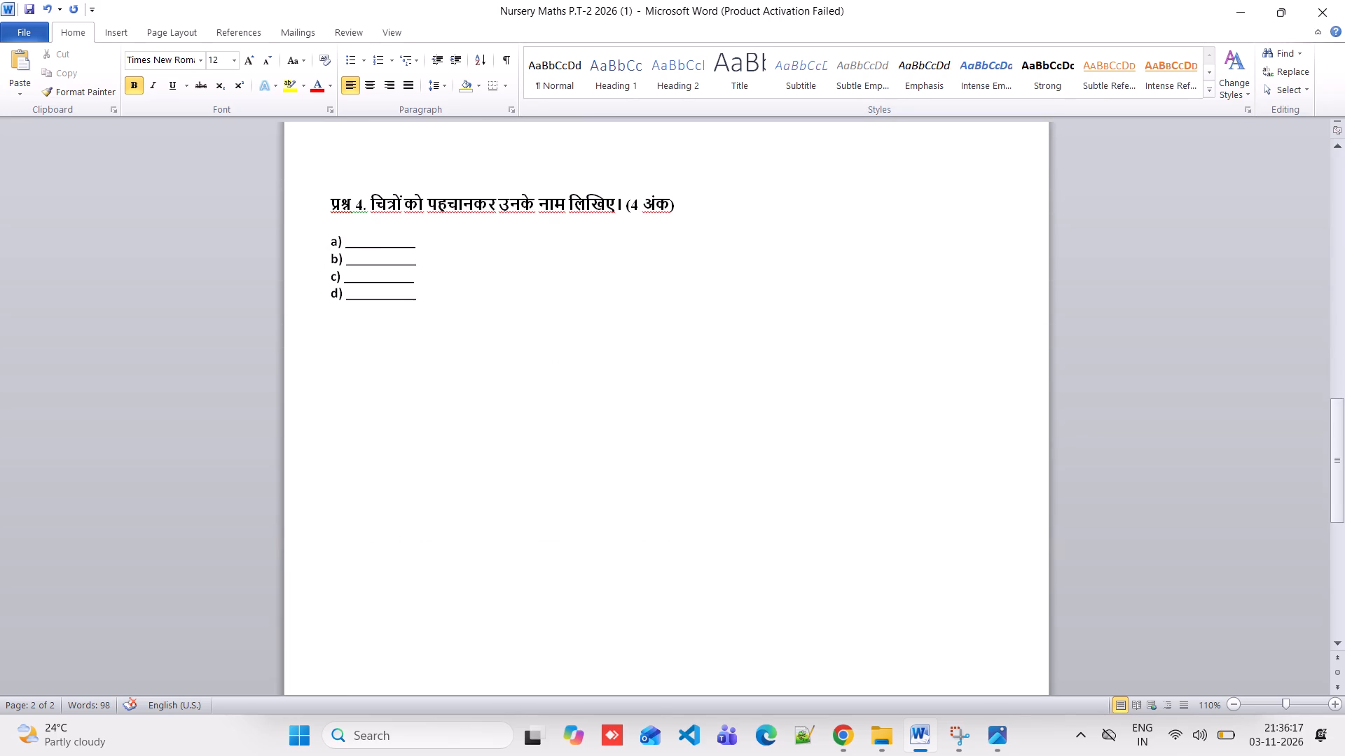
left_click(344, 241)
key("space")
key("space")
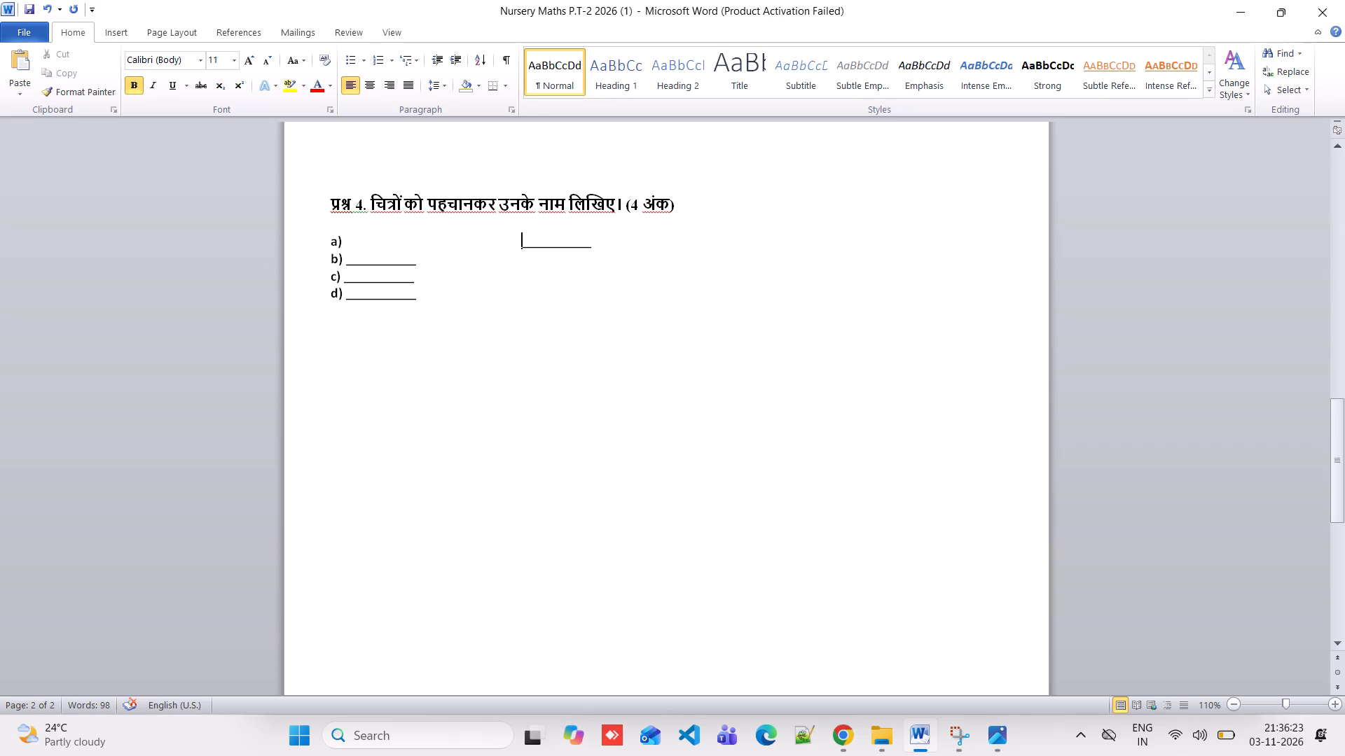
Insert spaces after b) in प्रश्न 4 until its answer blank lines up under the one for a).
left_click(343, 260)
key("space")
key("space")
key("space")
key("space")
key("space")
key("space")
key("space")
key("space")
key("space")
key("space")
key("space")
key("space")
key("space")
key("space")
key("space")
key("space")
key("space")
key("space")
key("space")
key("space")
key("space")
key("space")
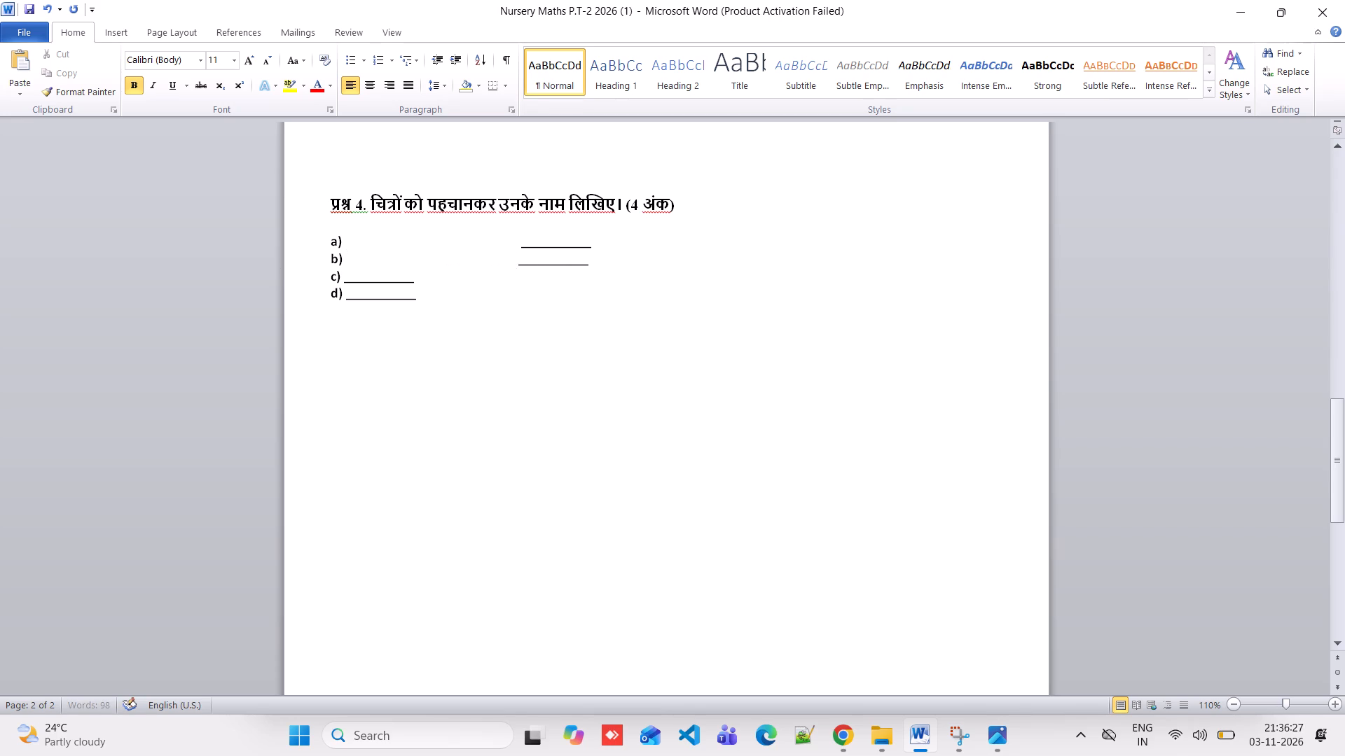
key("space")
Insert spaces after c) in प्रश्न 4 until its answer blank lines up with the blanks above.
left_click(340, 279)
key("space")
key("space")
key("space")
key("space")
key("space")
key("space")
key("space")
key("space")
key("space")
key("space")
key("space")
key("space")
key("space")
key("space")
key("space")
key("space")
key("space")
key("space")
key("space")
key("space")
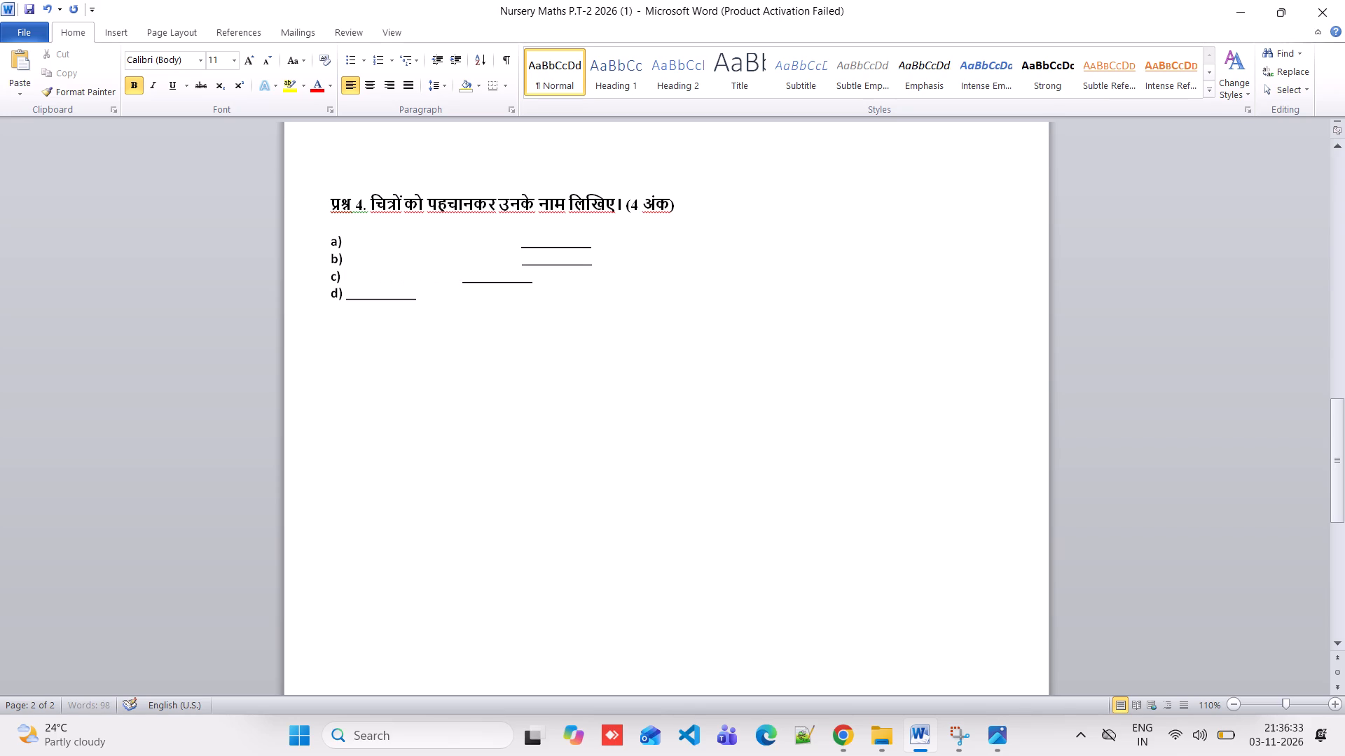
key("space")
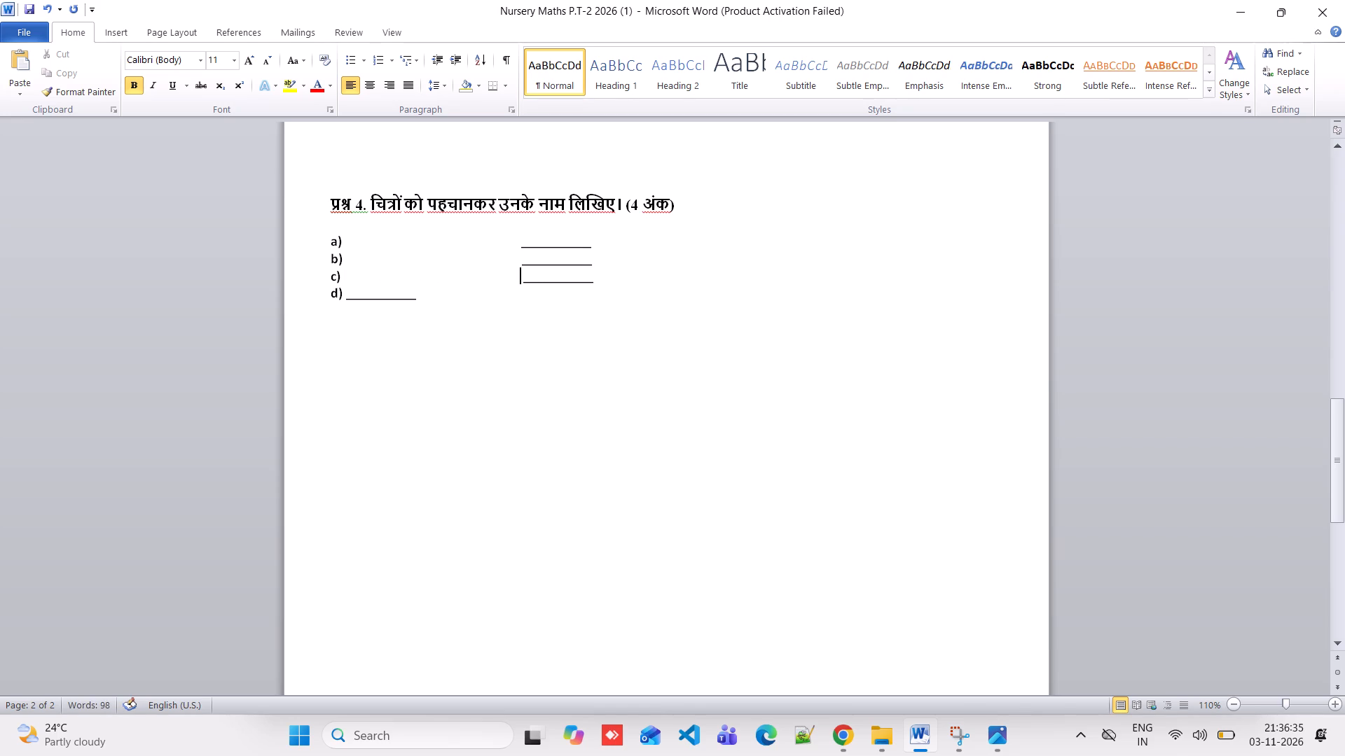
Insert spaces after d) in प्रश्न 4 until its answer blank lines up with the other three.
left_click(343, 293)
key("space")
key("space")
key("space")
key("space")
key("space")
key("space")
key("space")
key("space")
key("space")
key("space")
key("space")
key("space")
key("space")
key("space")
key("space")
key("space")
key("space")
key("space")
key("space")
key("space")
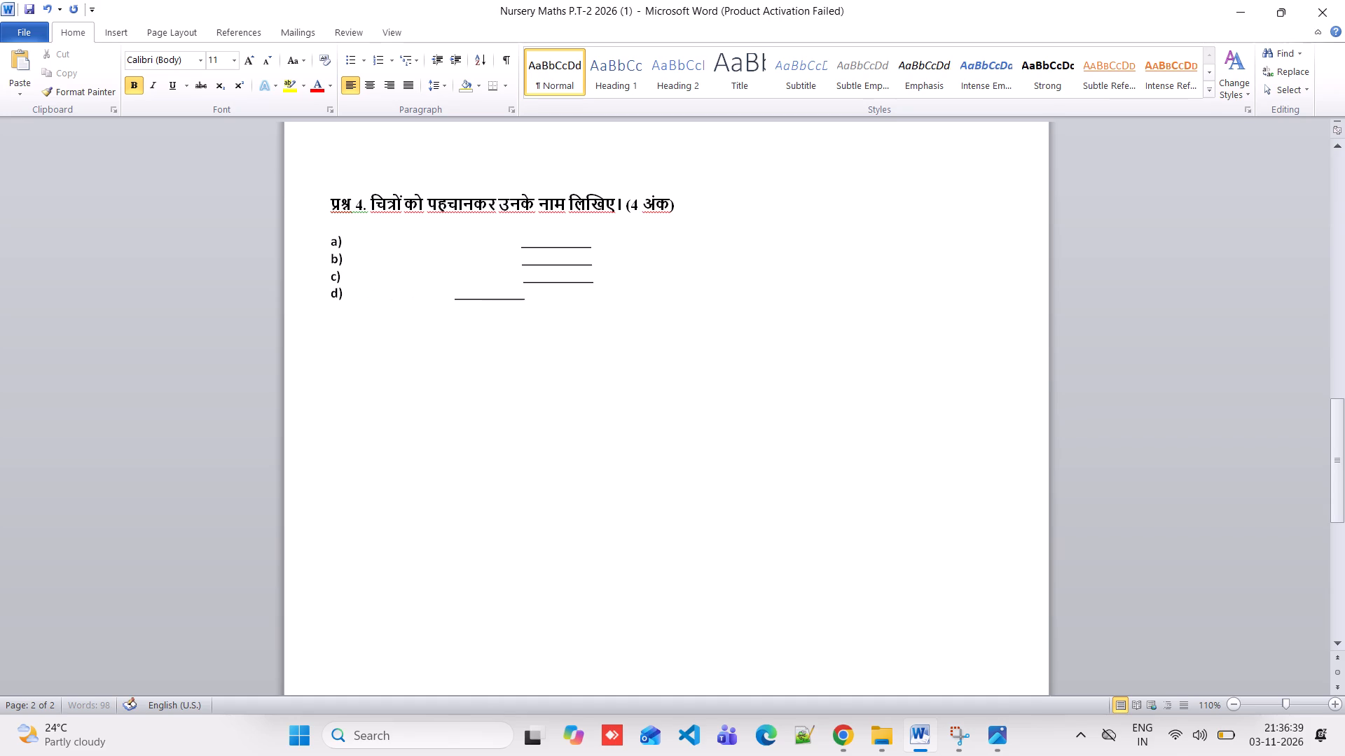
key("space")
key("space")
key("space")
key("space")
key("space")
key("space")
key("space")
key("space")
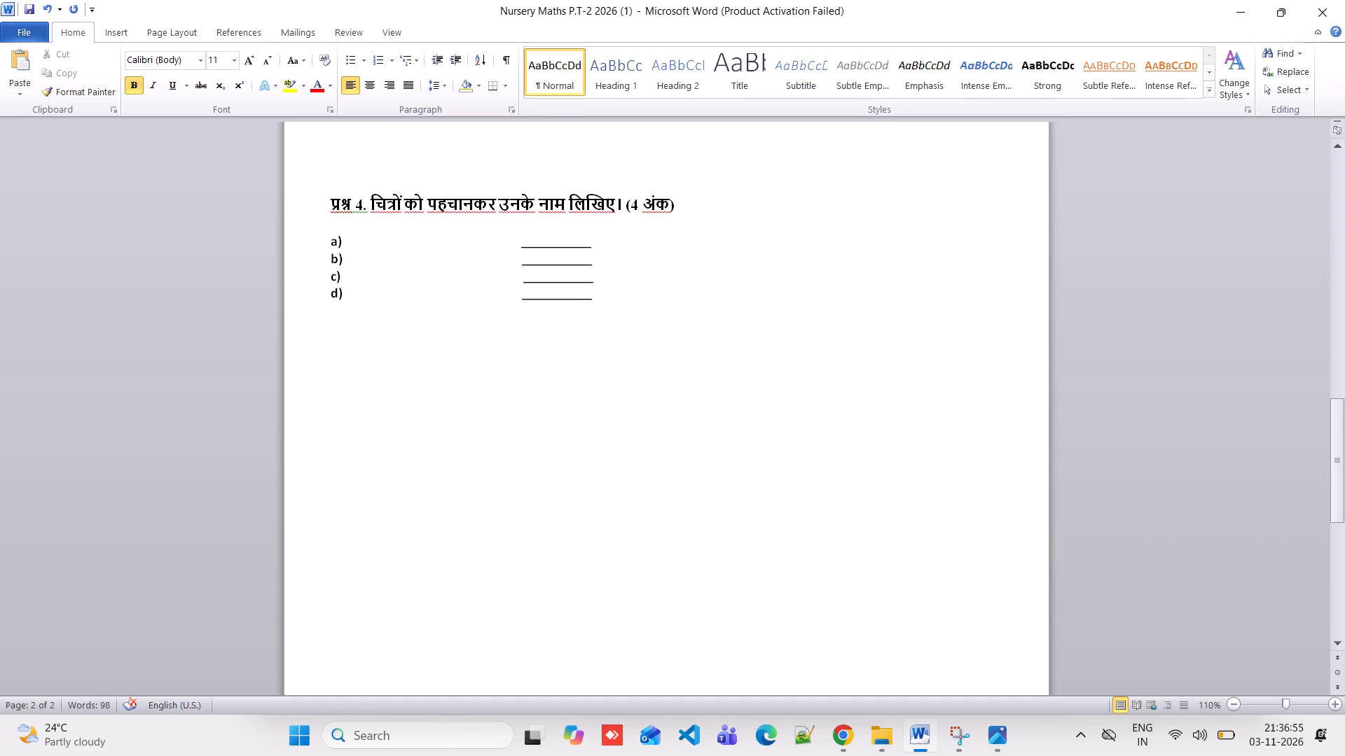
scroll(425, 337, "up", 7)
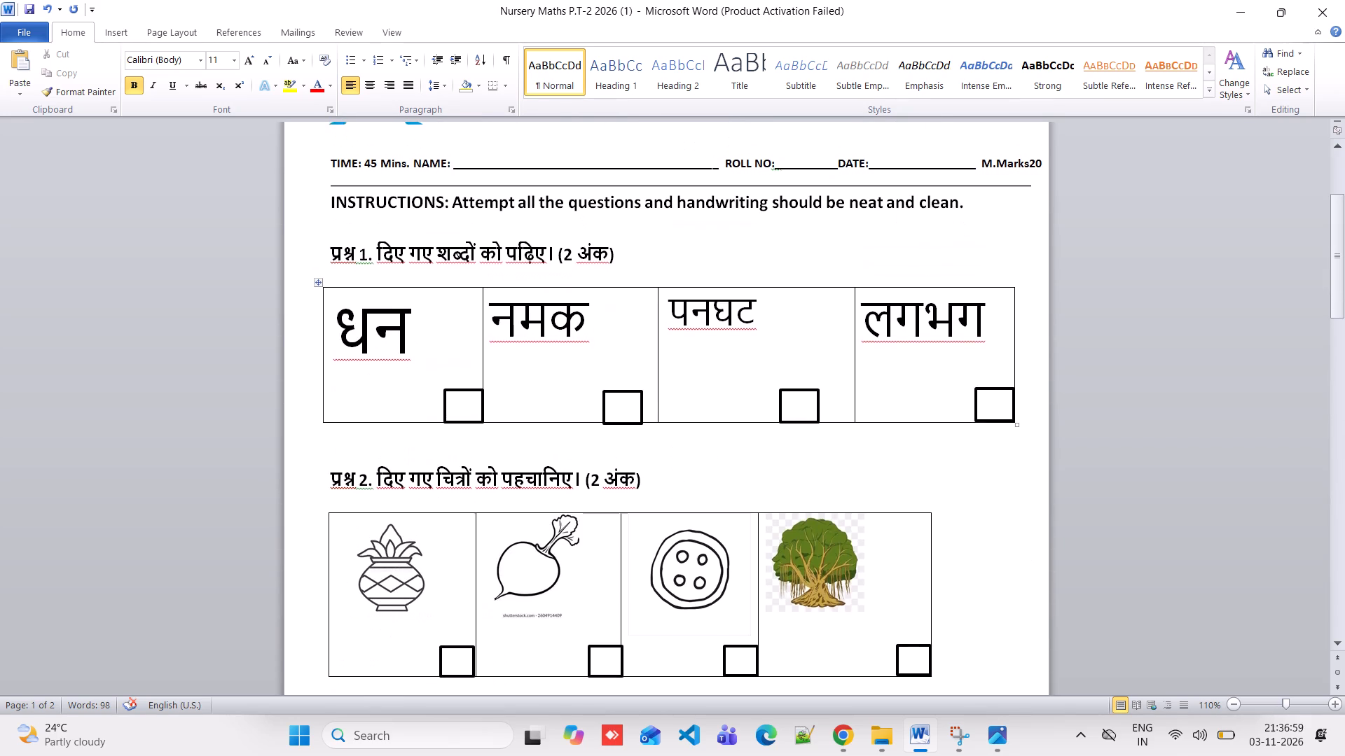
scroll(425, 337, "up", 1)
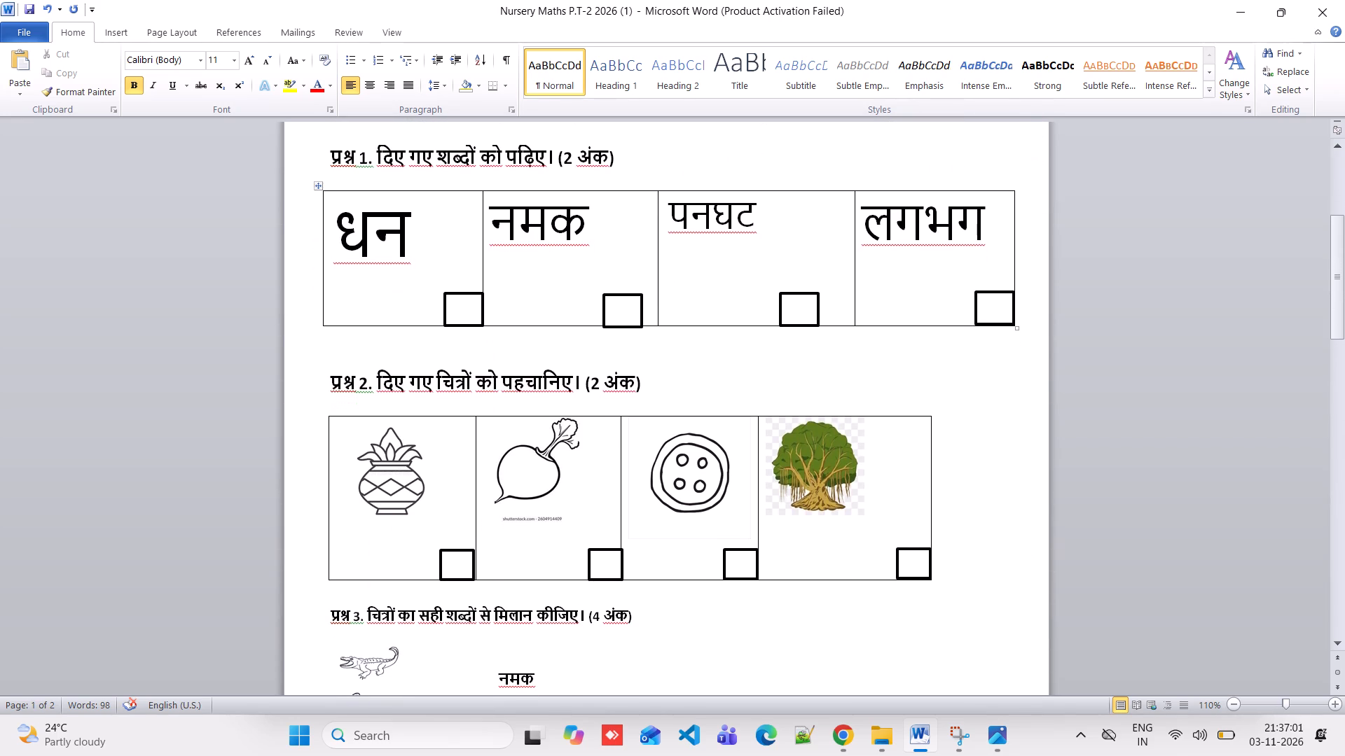